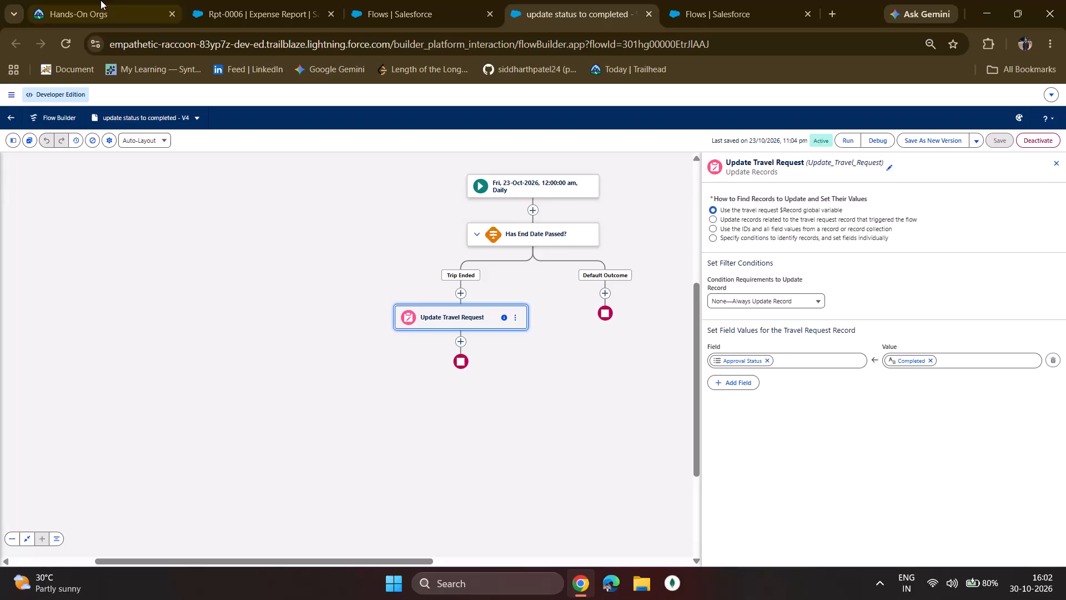
Open the Travel Requests list in Wander_Roster_prj and delete records TR-0001 and TR-0002.
{"action": "left_click", "coordinate": [259, 16]}
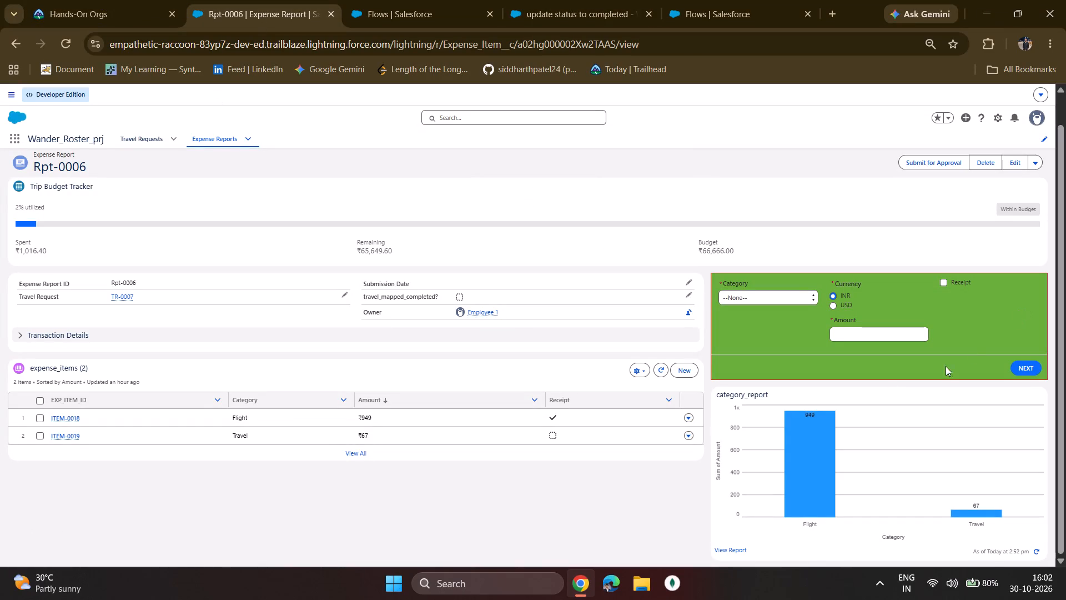
{"action": "left_click", "coordinate": [153, 144]}
{"action": "left_click", "coordinate": [67, 51]}
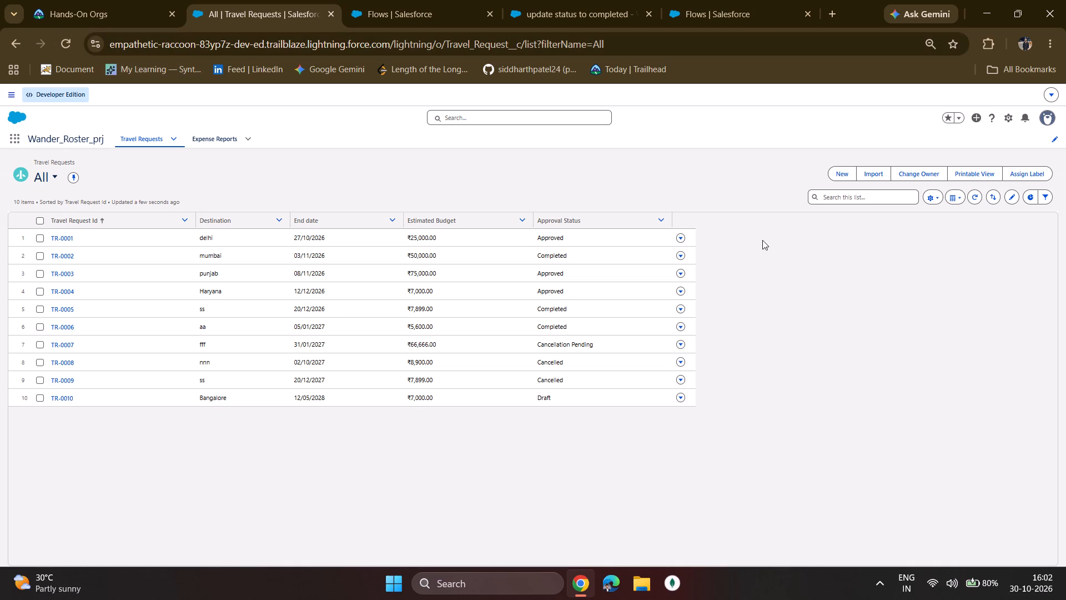
{"action": "left_click", "coordinate": [681, 240]}
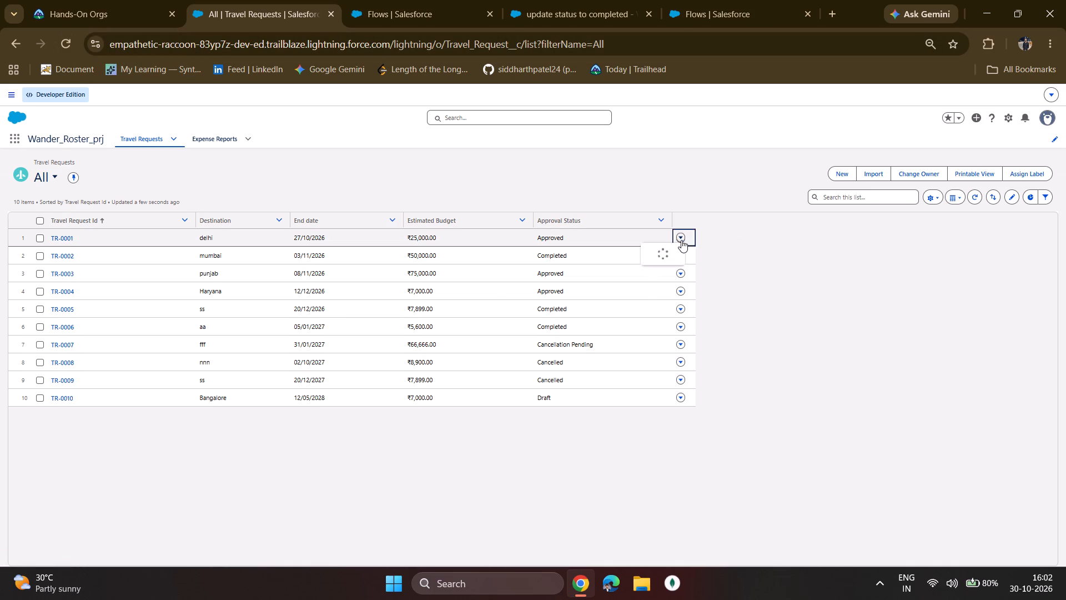
{"action": "left_click", "coordinate": [660, 267]}
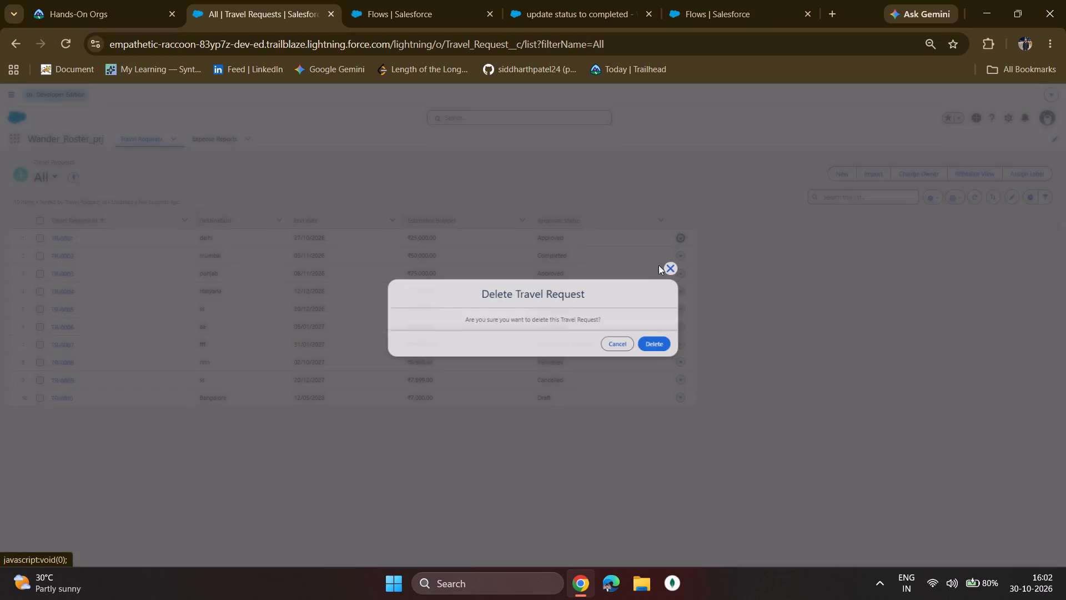
{"action": "left_click", "coordinate": [657, 337]}
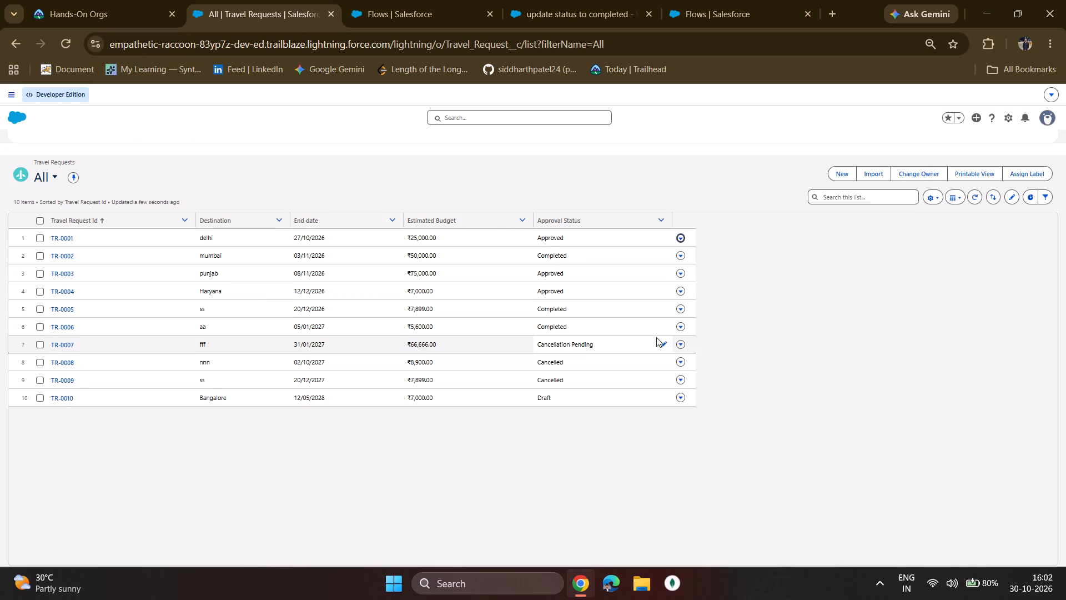
{"action": "left_click", "coordinate": [682, 237]}
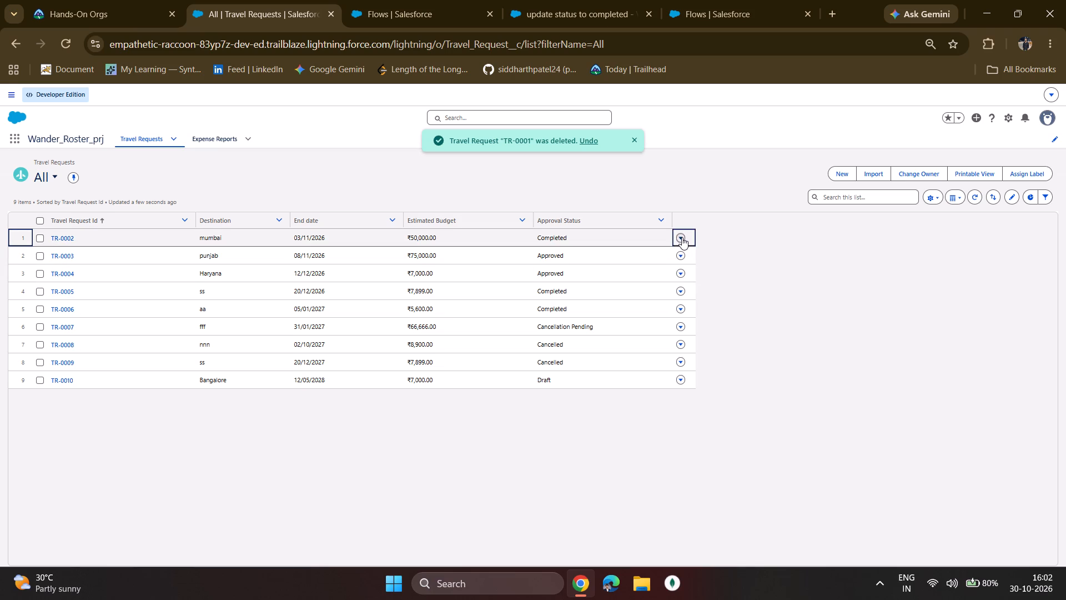
{"action": "left_click", "coordinate": [659, 264]}
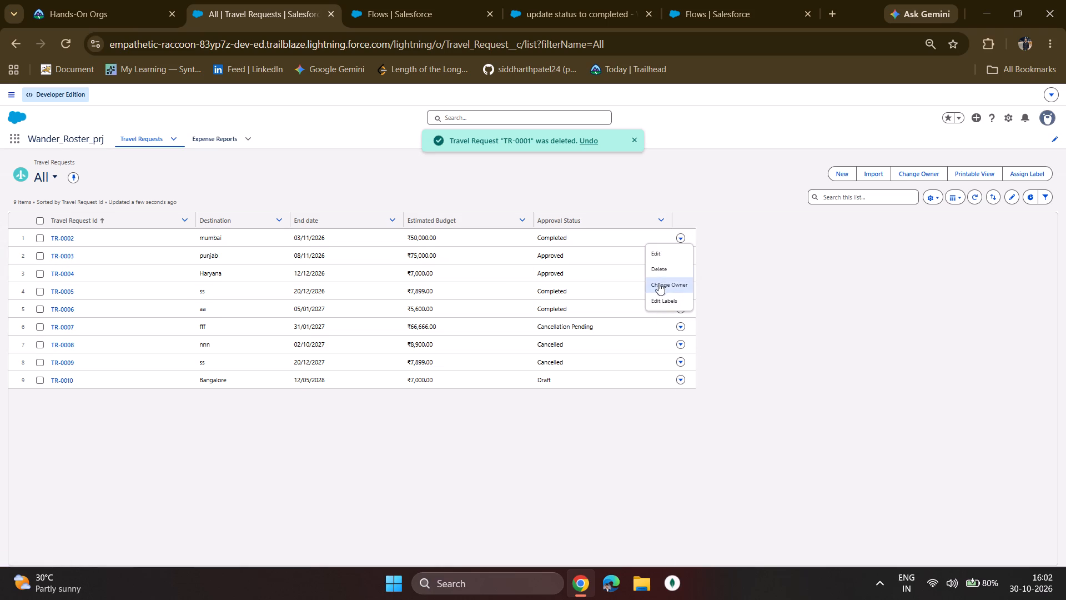
{"action": "left_click", "coordinate": [661, 273]}
{"action": "left_click", "coordinate": [660, 341]}
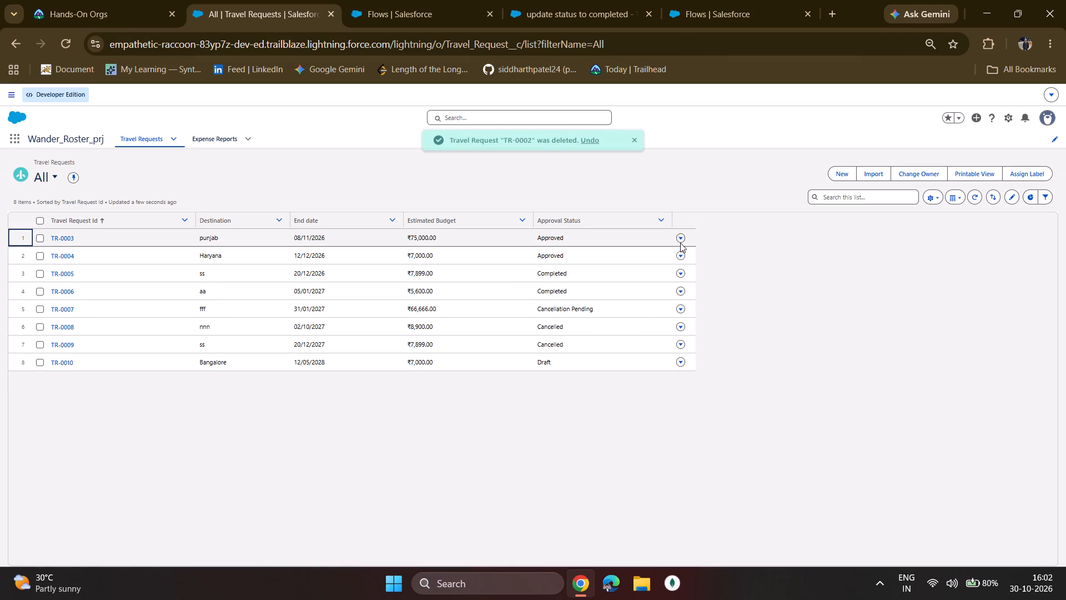
Delete travel requests TR-0003 and TR-0004 from the All list.
{"action": "left_click", "coordinate": [680, 240]}
{"action": "left_click", "coordinate": [660, 267]}
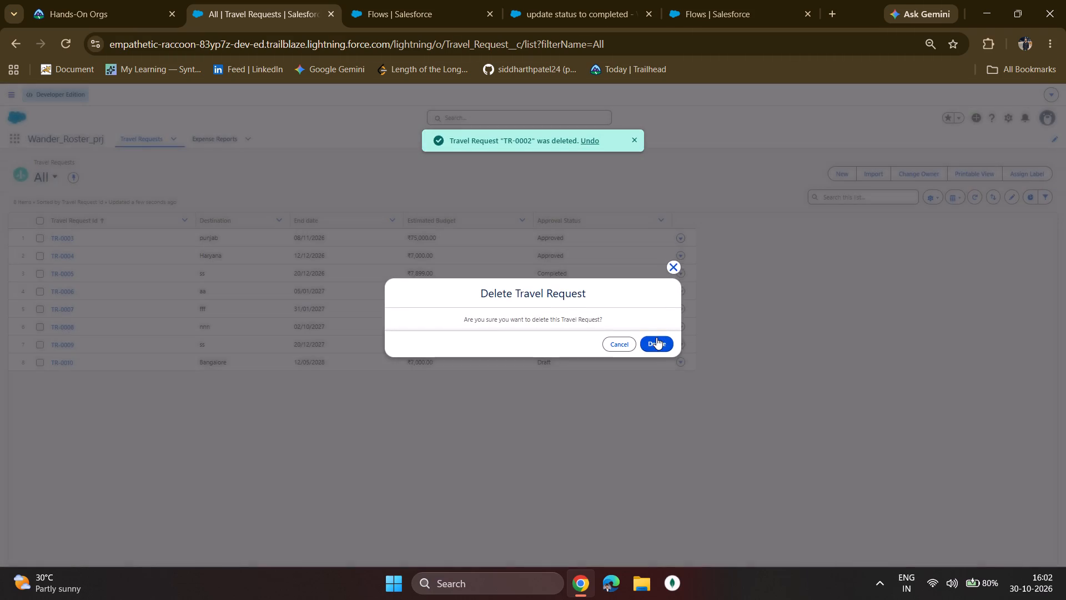
{"action": "left_click", "coordinate": [656, 337]}
{"action": "left_click", "coordinate": [678, 238]}
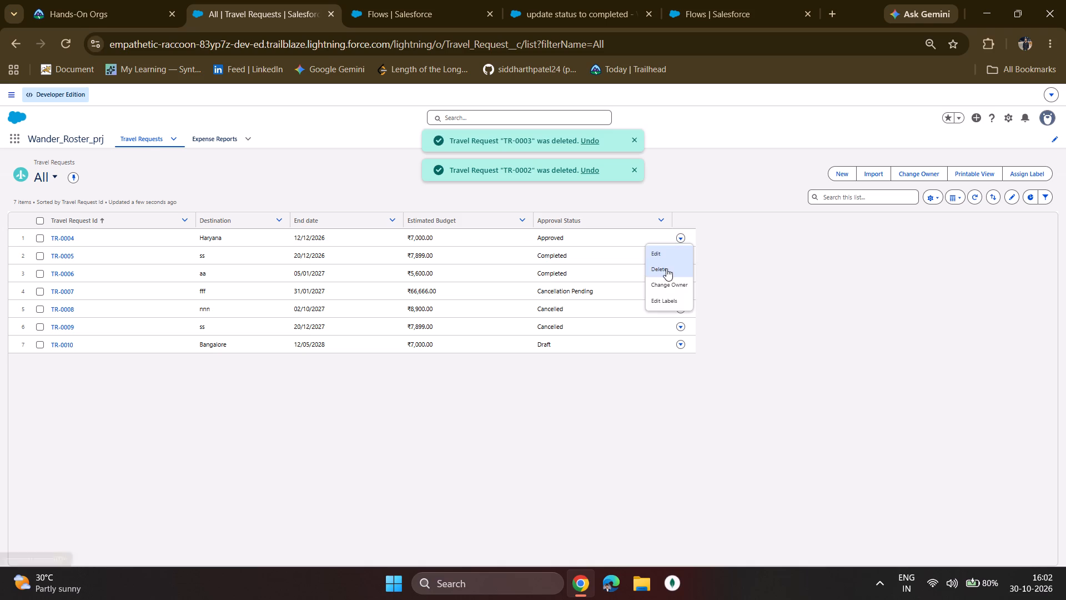
{"action": "left_click", "coordinate": [666, 268]}
{"action": "left_click", "coordinate": [649, 348]}
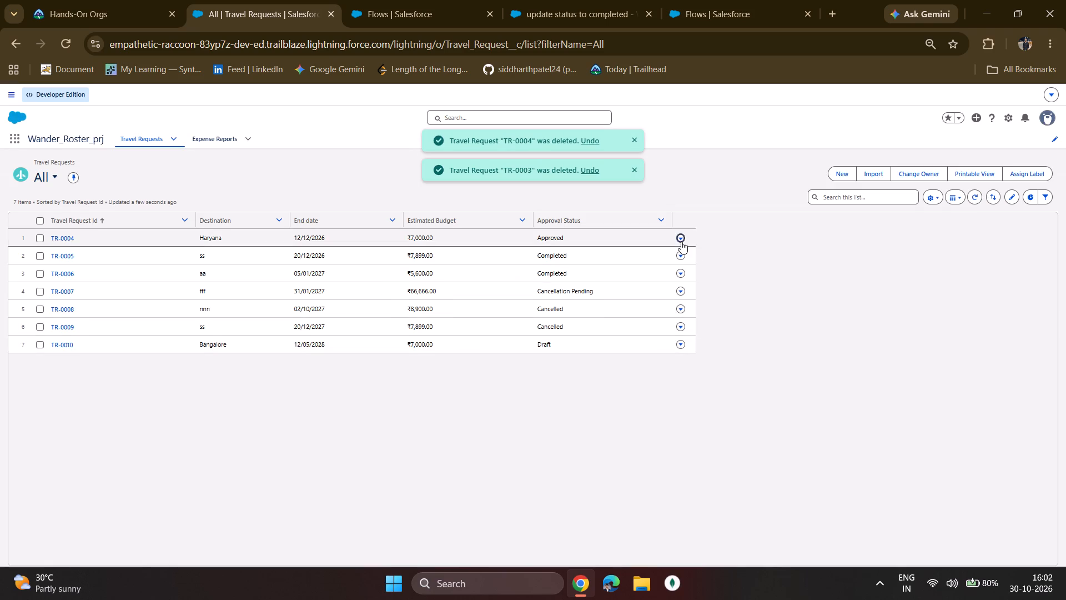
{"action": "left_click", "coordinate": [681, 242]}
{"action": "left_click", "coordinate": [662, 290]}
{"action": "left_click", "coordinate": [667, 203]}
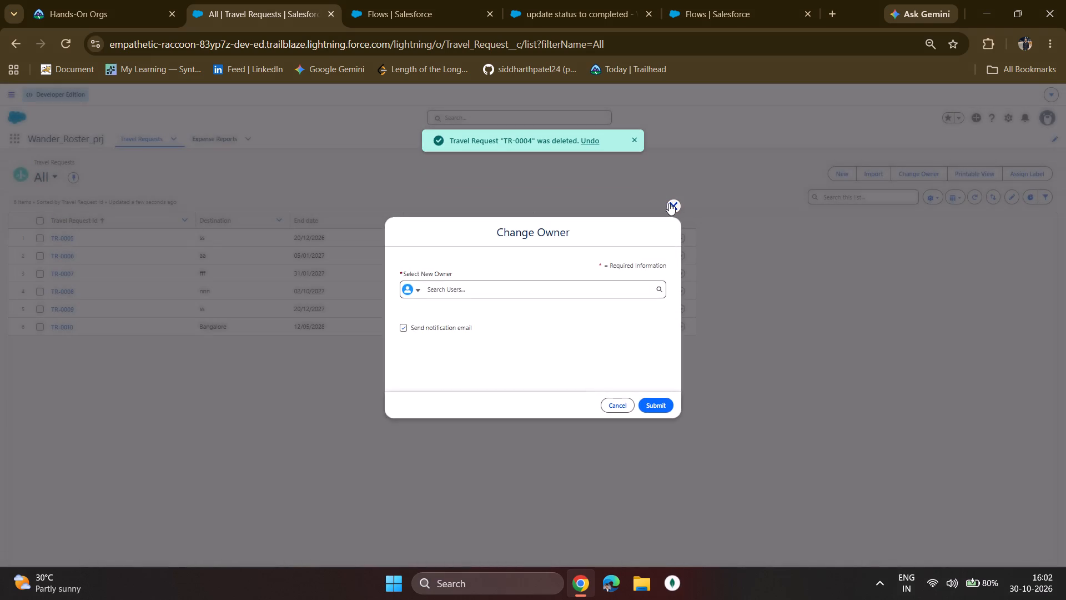
Delete travel requests TR-0005, TR-0006 and TR-0007 from the All list.
{"action": "left_click", "coordinate": [678, 242]}
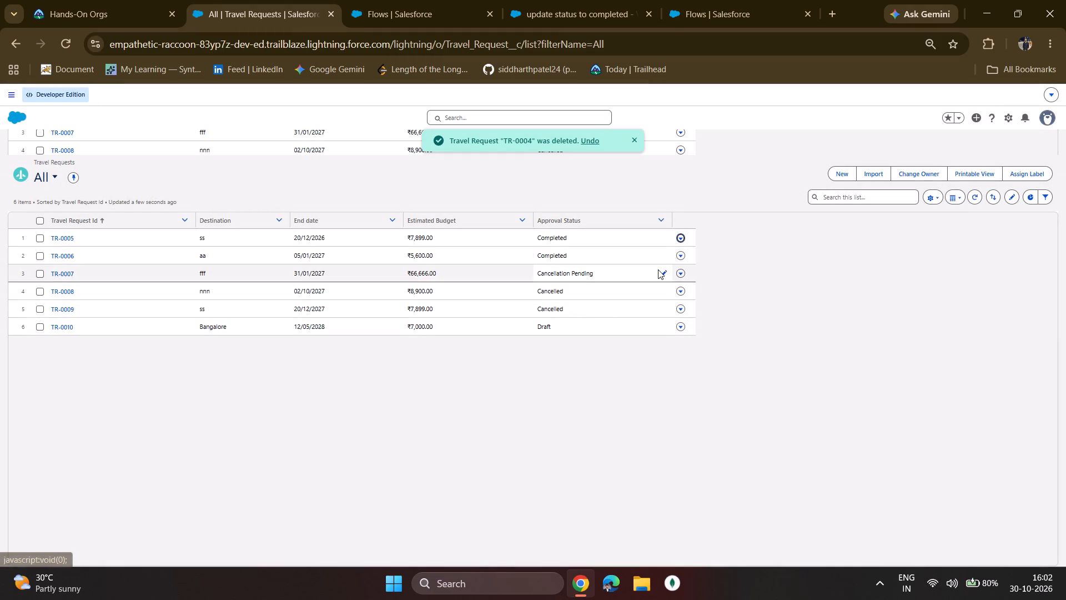
{"action": "left_click", "coordinate": [683, 236]}
{"action": "left_click", "coordinate": [657, 267]}
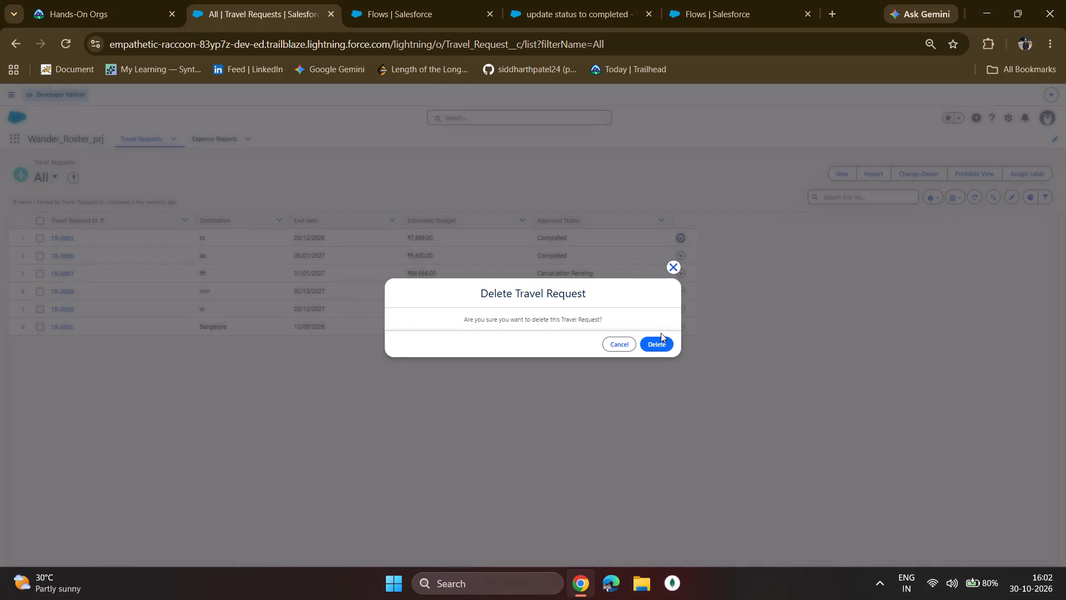
{"action": "left_click", "coordinate": [661, 333]}
{"action": "left_click", "coordinate": [658, 336]}
{"action": "left_click", "coordinate": [652, 351]}
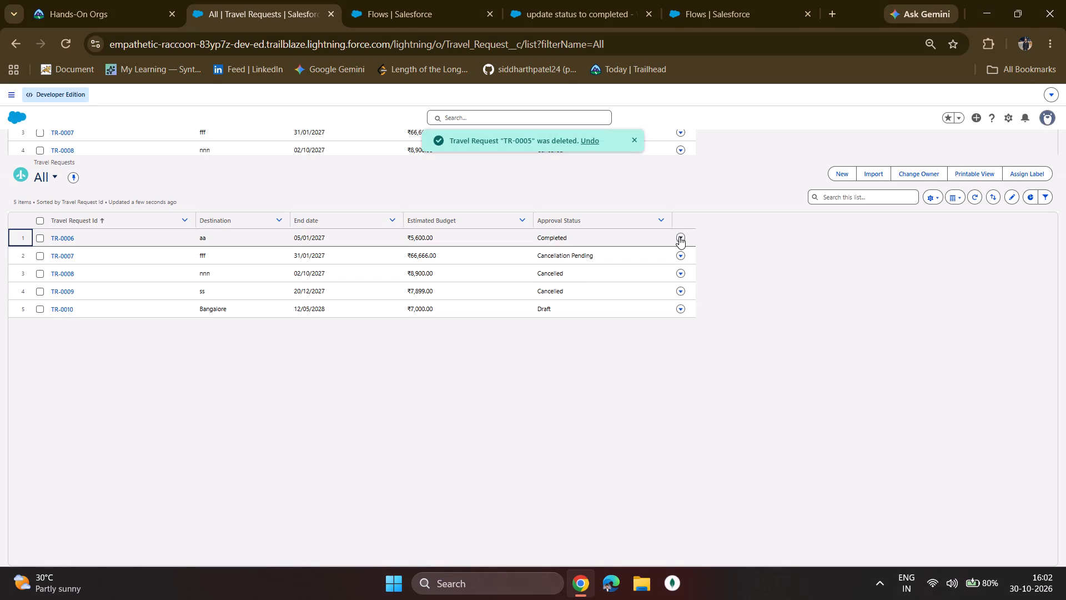
{"action": "left_click", "coordinate": [679, 237]}
{"action": "left_click", "coordinate": [658, 266]}
{"action": "left_click", "coordinate": [665, 341]}
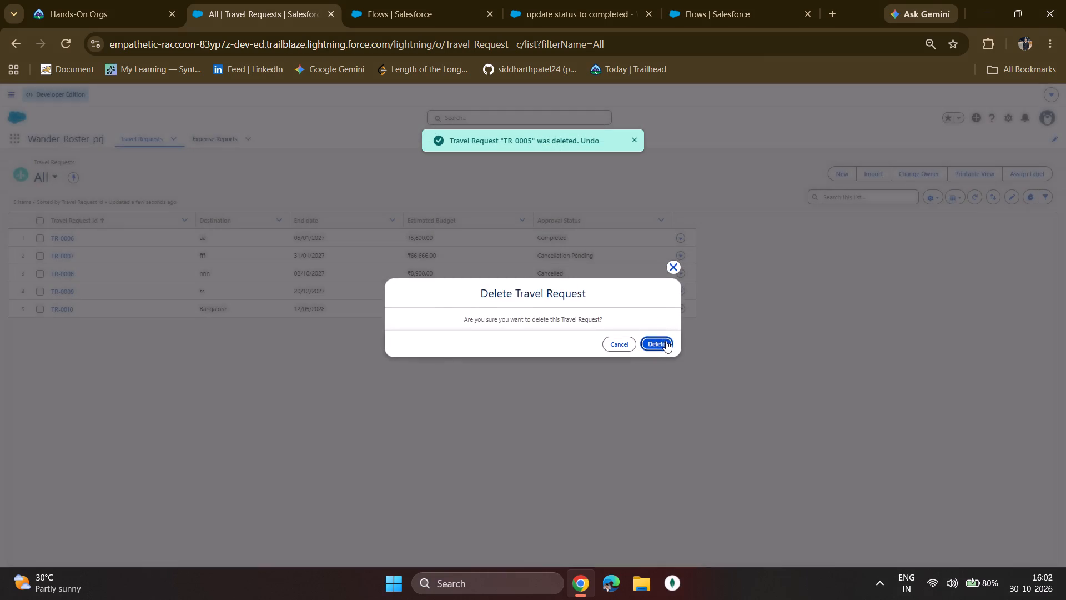
{"action": "left_click", "coordinate": [677, 241]}
{"action": "left_click", "coordinate": [671, 260]}
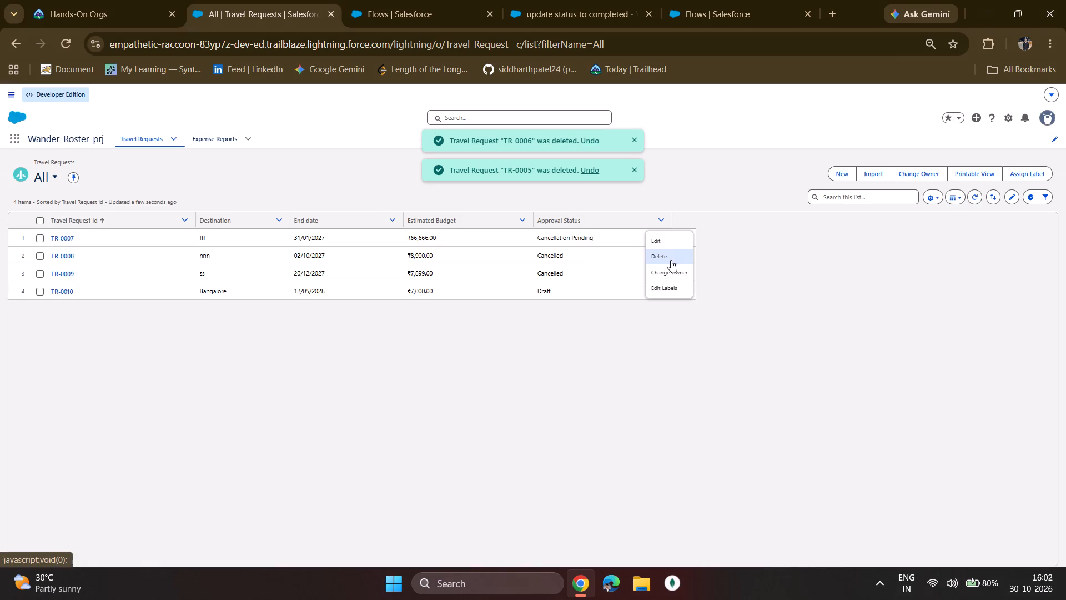
{"action": "left_click", "coordinate": [655, 346]}
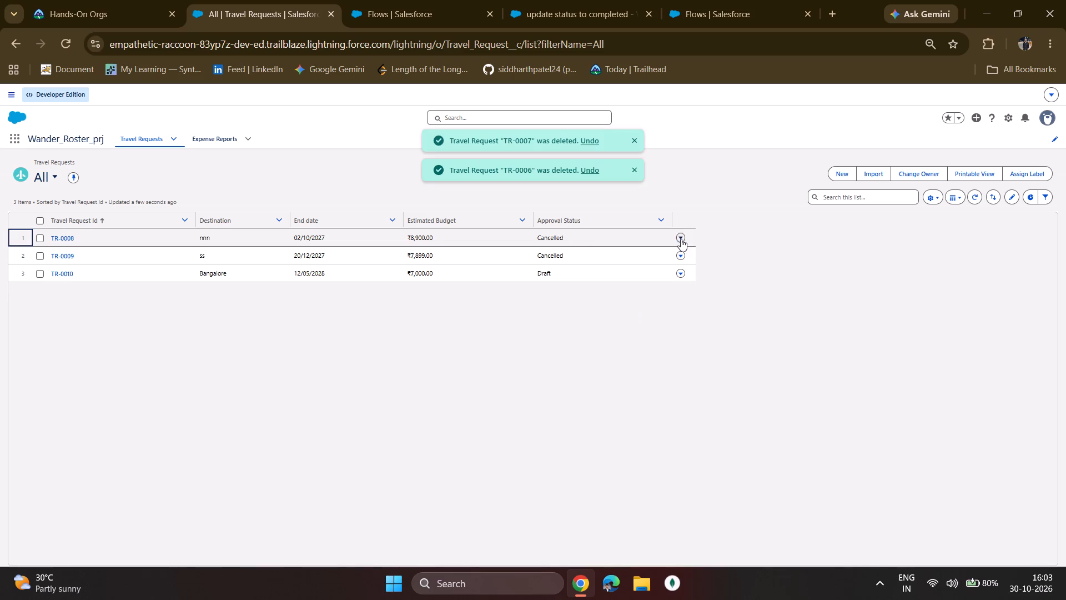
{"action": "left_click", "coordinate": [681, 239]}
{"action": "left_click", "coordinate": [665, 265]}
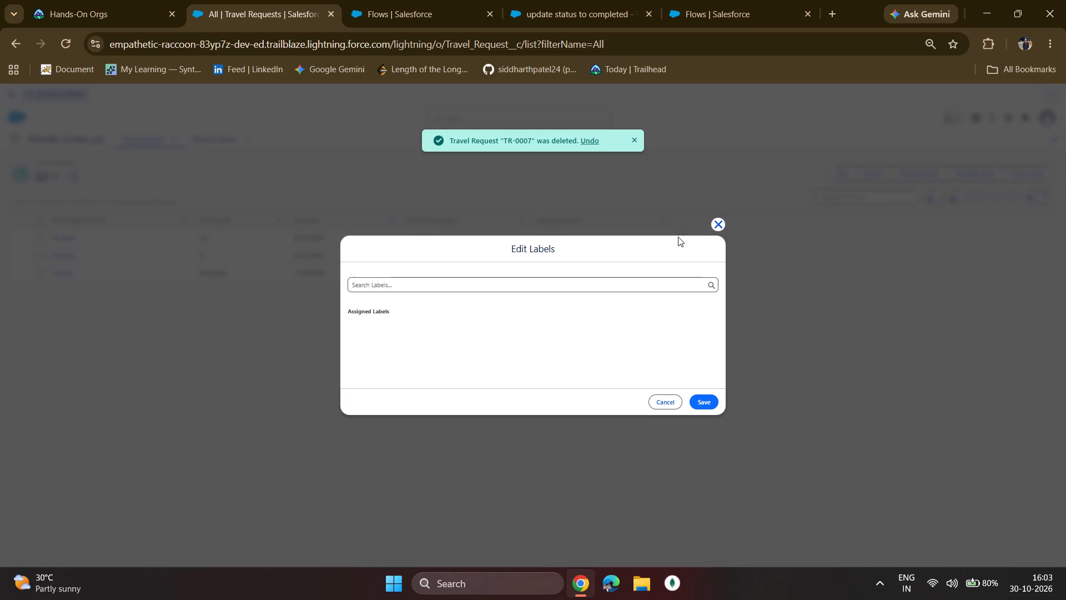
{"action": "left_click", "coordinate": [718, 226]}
Delete the travel requests TR-0008, TR-0009 and TR-0010 from the All list.
{"action": "left_click", "coordinate": [678, 237]}
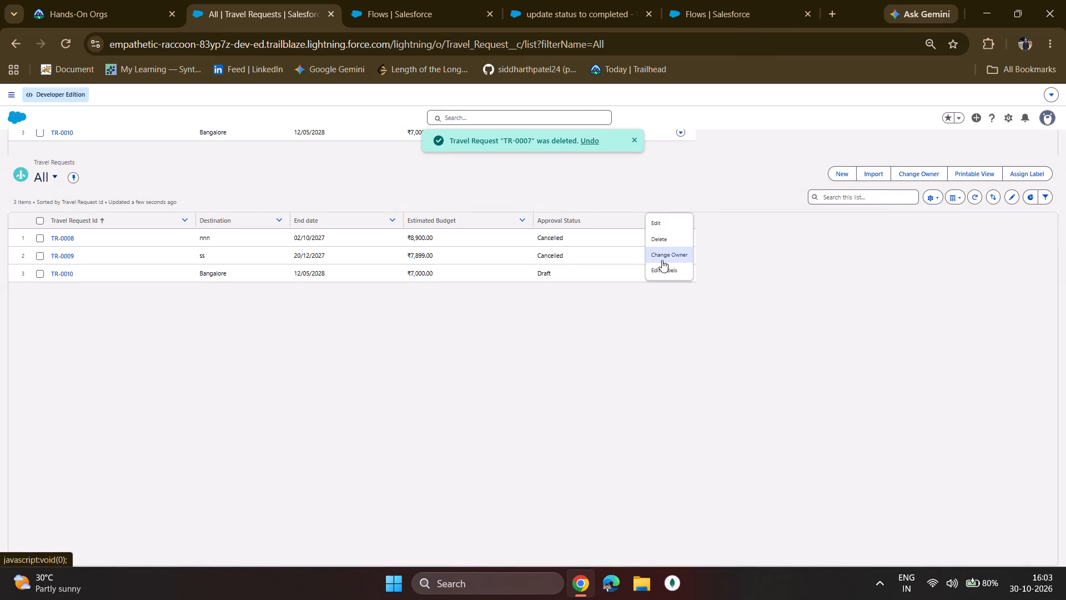
{"action": "left_click", "coordinate": [664, 246]}
{"action": "left_click", "coordinate": [661, 339]}
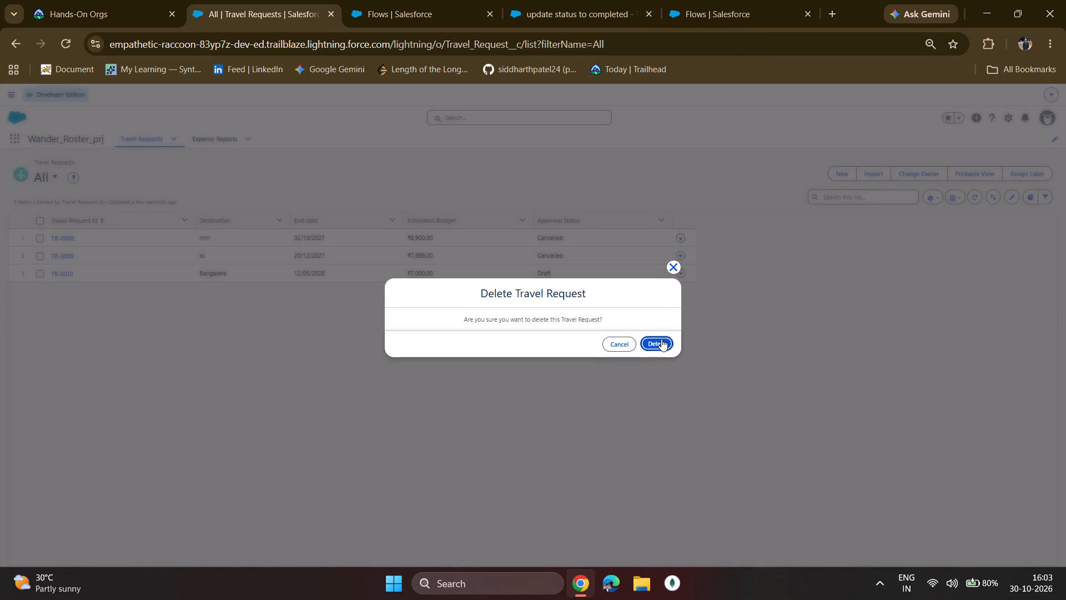
{"action": "left_click", "coordinate": [681, 242]}
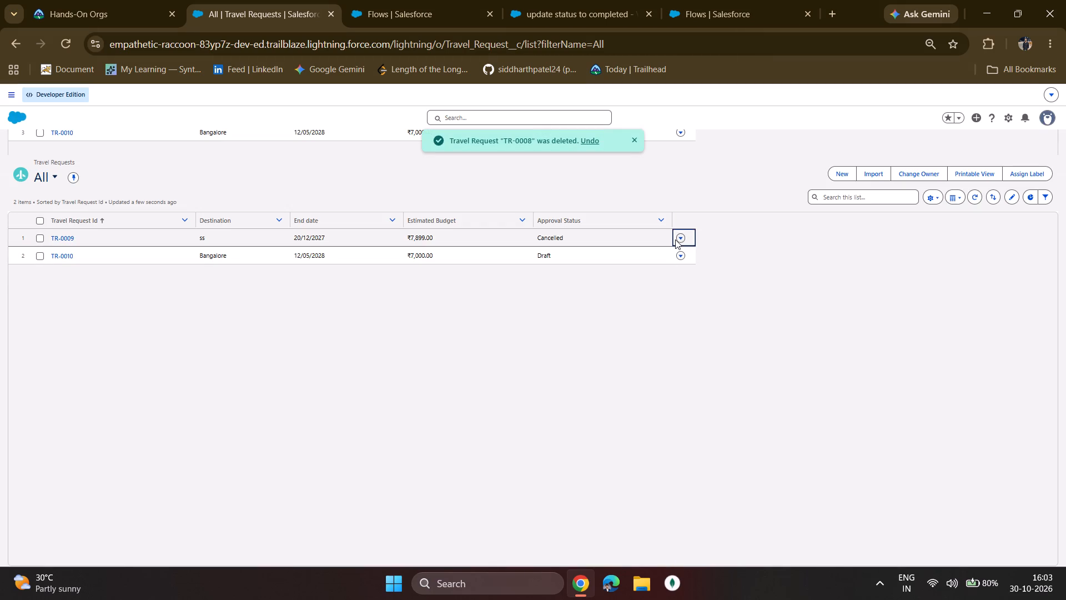
{"action": "left_click", "coordinate": [684, 238]}
{"action": "left_click", "coordinate": [665, 224]}
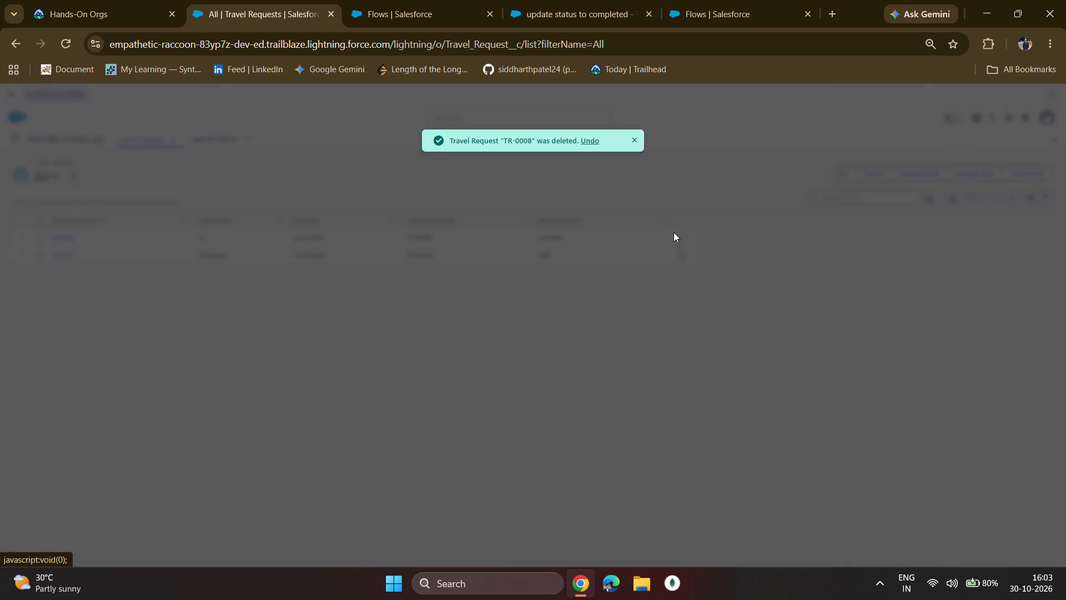
{"action": "left_click", "coordinate": [657, 340]}
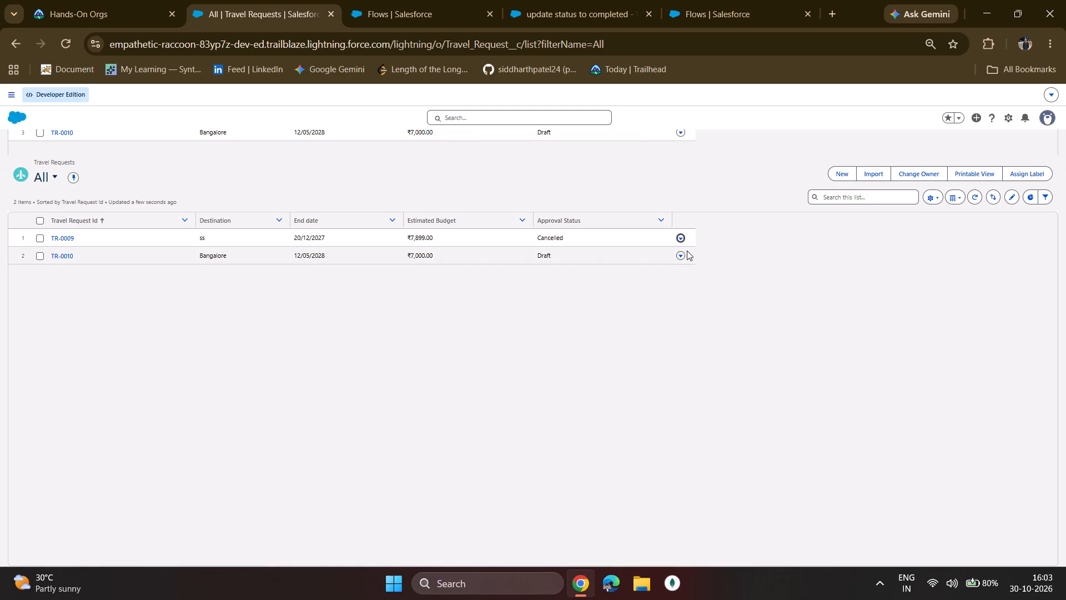
{"action": "left_click", "coordinate": [680, 240]}
{"action": "left_click", "coordinate": [667, 210]}
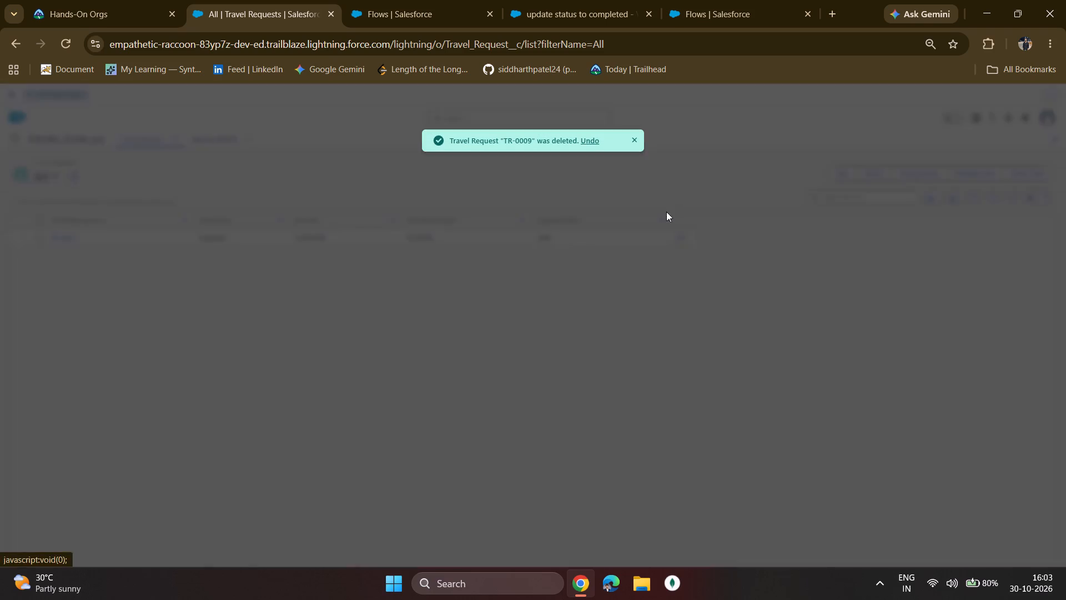
{"action": "left_click", "coordinate": [658, 352]}
{"action": "left_click", "coordinate": [652, 340]}
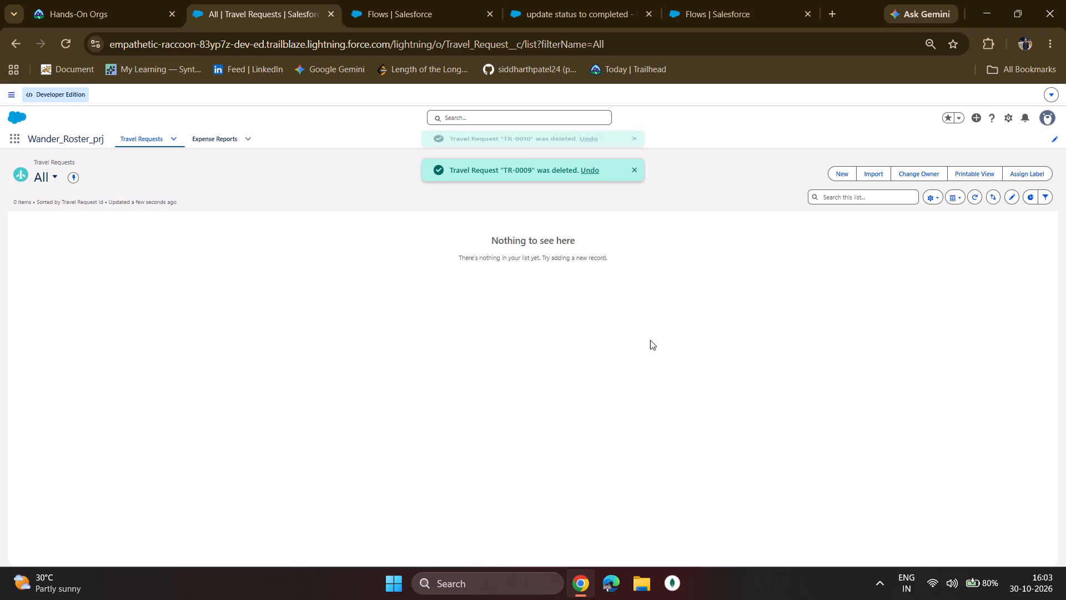
Reload the Travel Requests list, and open and refresh the Expense Reports list to check its records.
{"action": "left_click", "coordinate": [63, 47]}
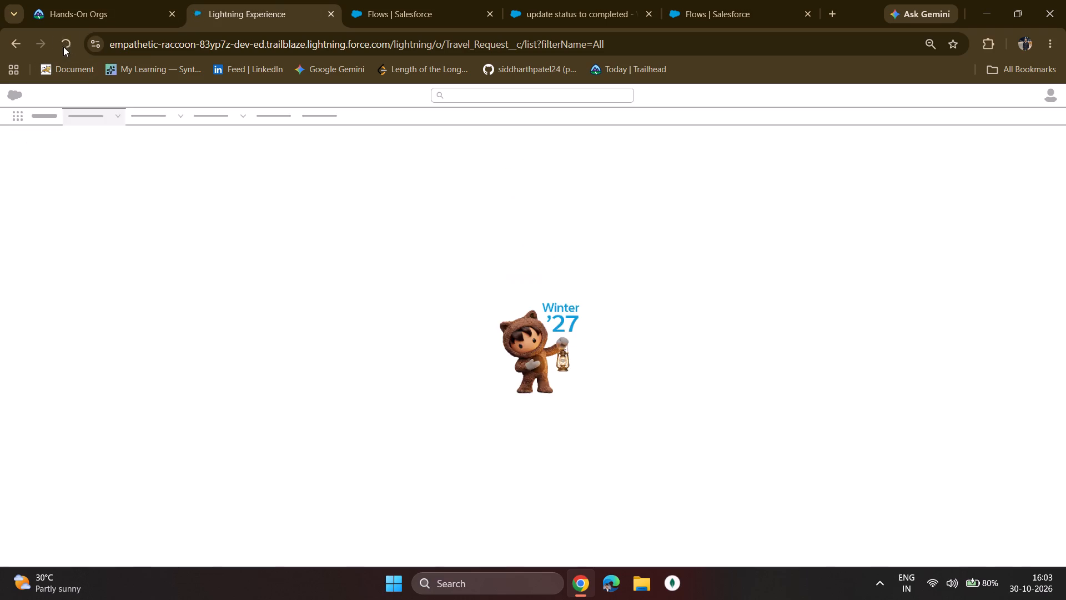
{"action": "left_click", "coordinate": [214, 148]}
{"action": "left_click", "coordinate": [219, 145]}
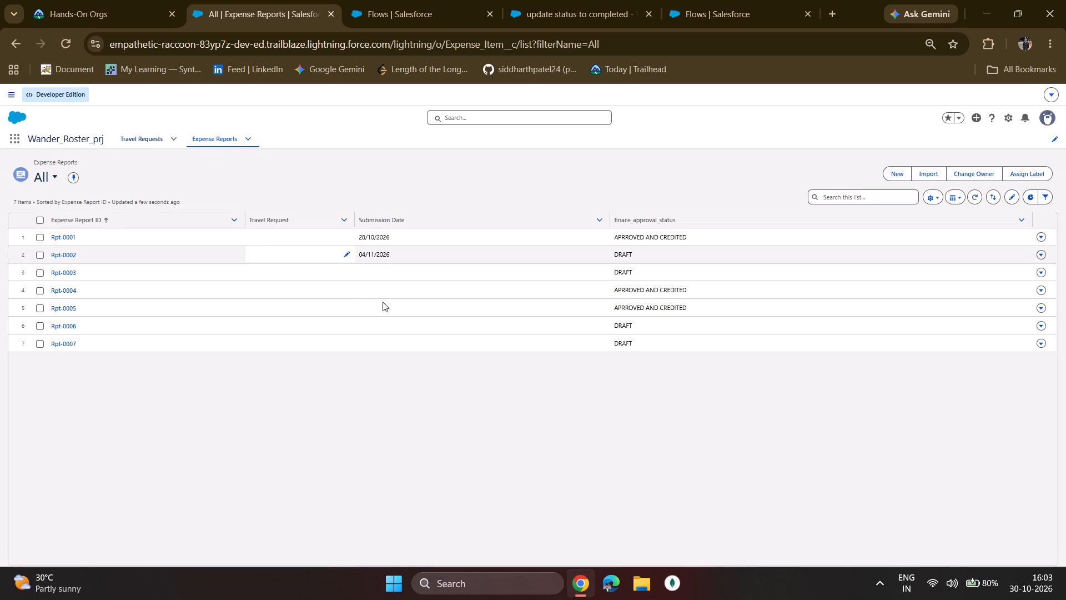
{"action": "left_click", "coordinate": [62, 43]}
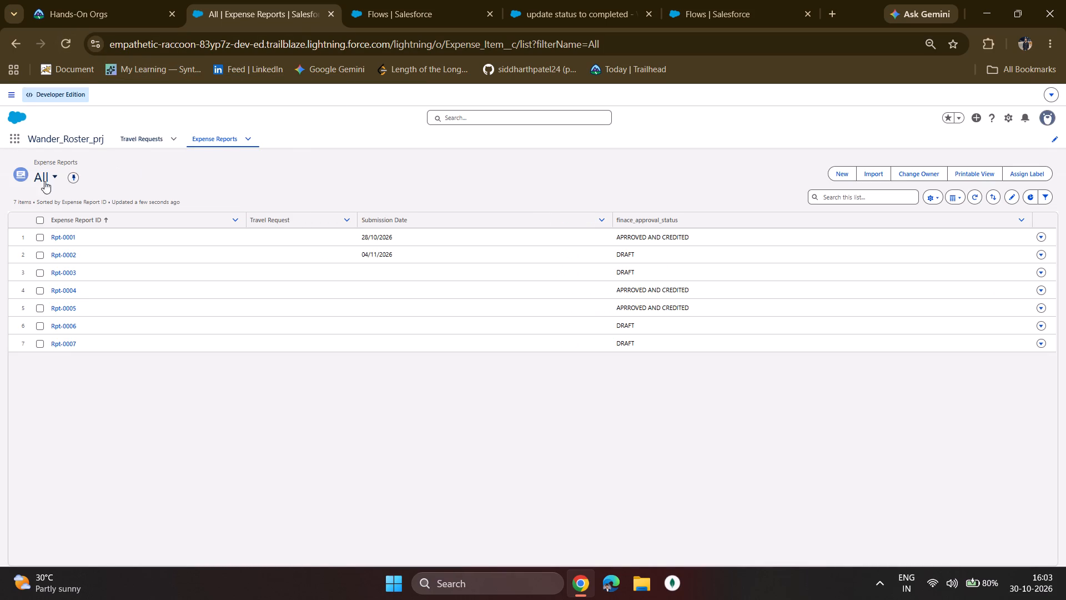
Open expense report Rpt-0001 and examine its budget tracker, linked travel request, expense items and category chart.
{"action": "left_click", "coordinate": [61, 236]}
{"action": "scroll", "coordinate": [248, 370], "scroll_direction": "down", "scroll_amount": 2}
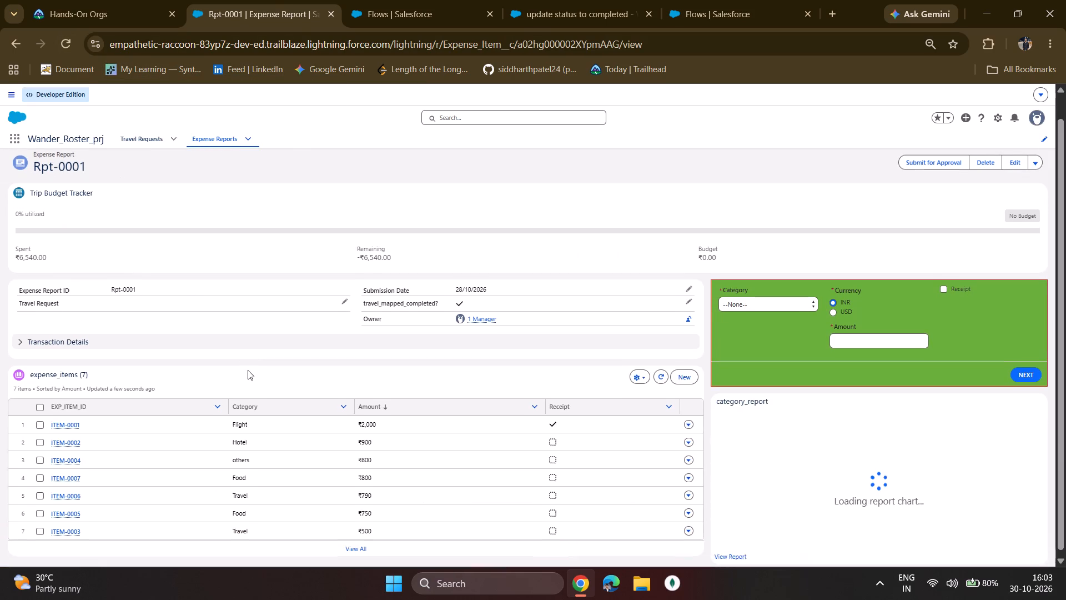
{"action": "scroll", "coordinate": [248, 370], "scroll_direction": "down", "scroll_amount": 9}
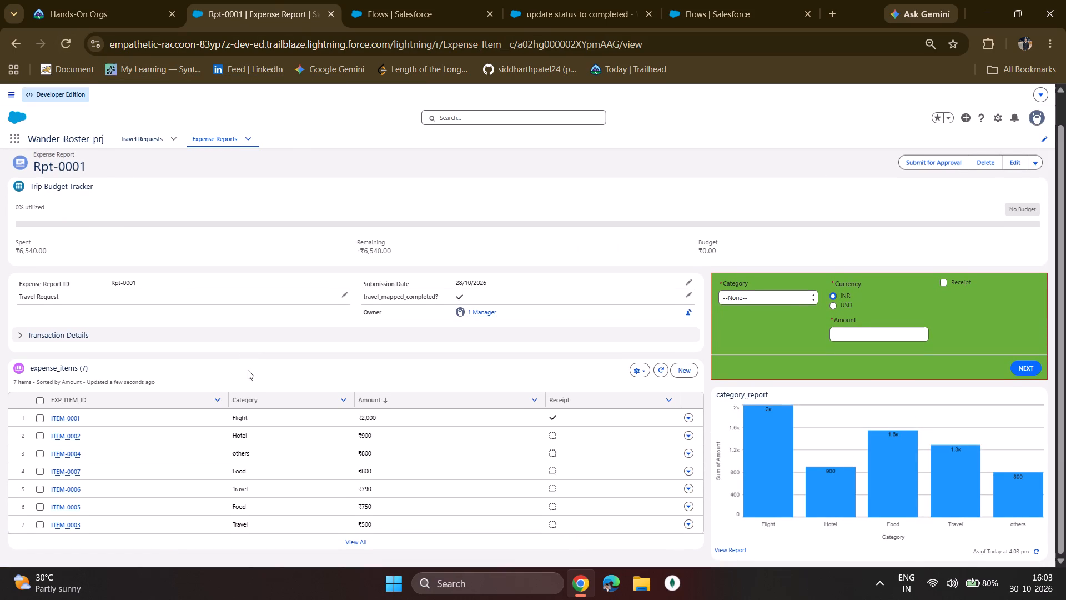
{"action": "scroll", "coordinate": [254, 367], "scroll_direction": "up", "scroll_amount": 3}
{"action": "scroll", "coordinate": [254, 367], "scroll_direction": "down", "scroll_amount": 3}
{"action": "scroll", "coordinate": [254, 367], "scroll_direction": "up", "scroll_amount": 3}
{"action": "scroll", "coordinate": [260, 356], "scroll_direction": "down", "scroll_amount": 3}
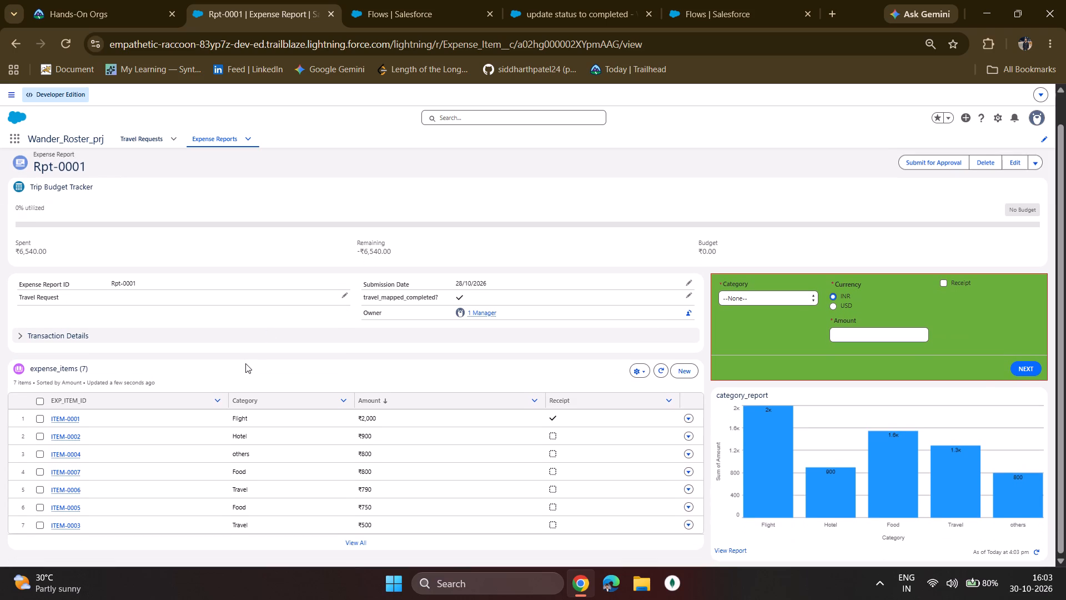
{"action": "scroll", "coordinate": [245, 363], "scroll_direction": "down", "scroll_amount": 4}
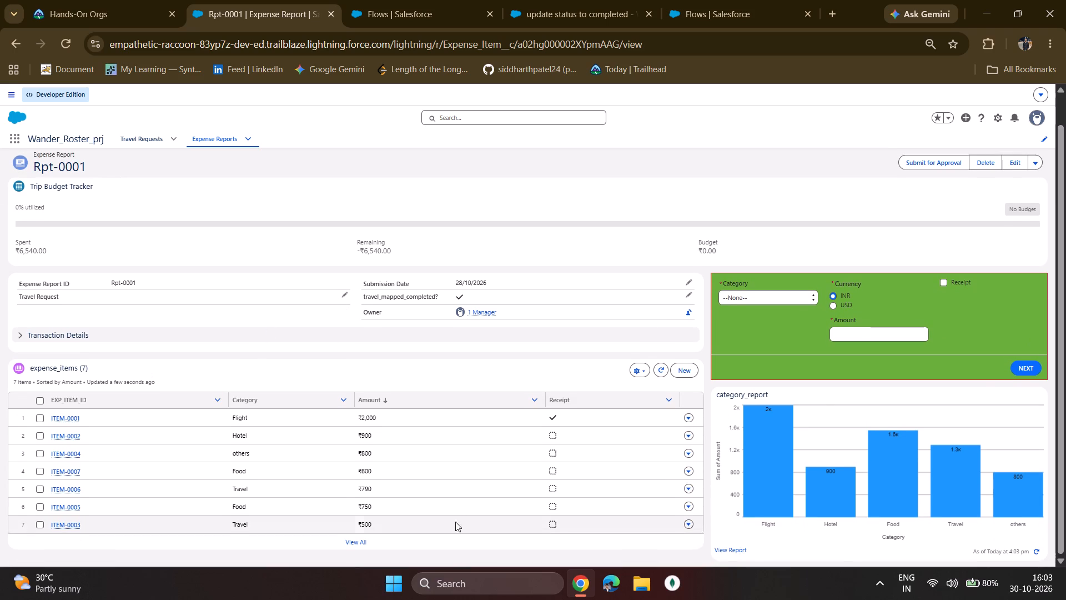
Open the Expense Report record page for editing in Lightning App Builder from record Rpt-0001.
{"action": "left_click", "coordinate": [1000, 124]}
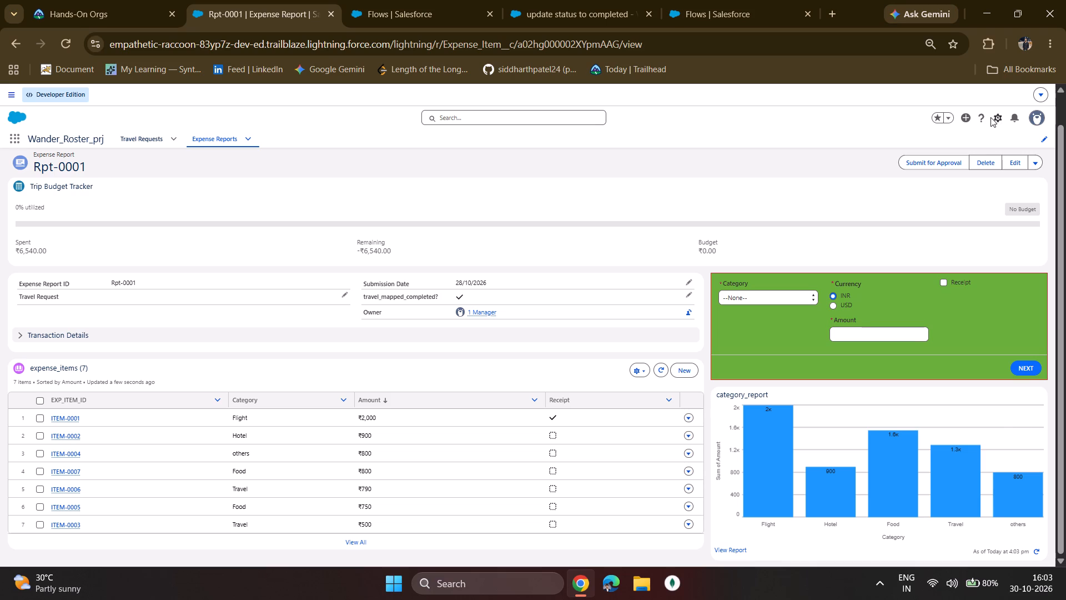
{"action": "left_click", "coordinate": [1003, 116]}
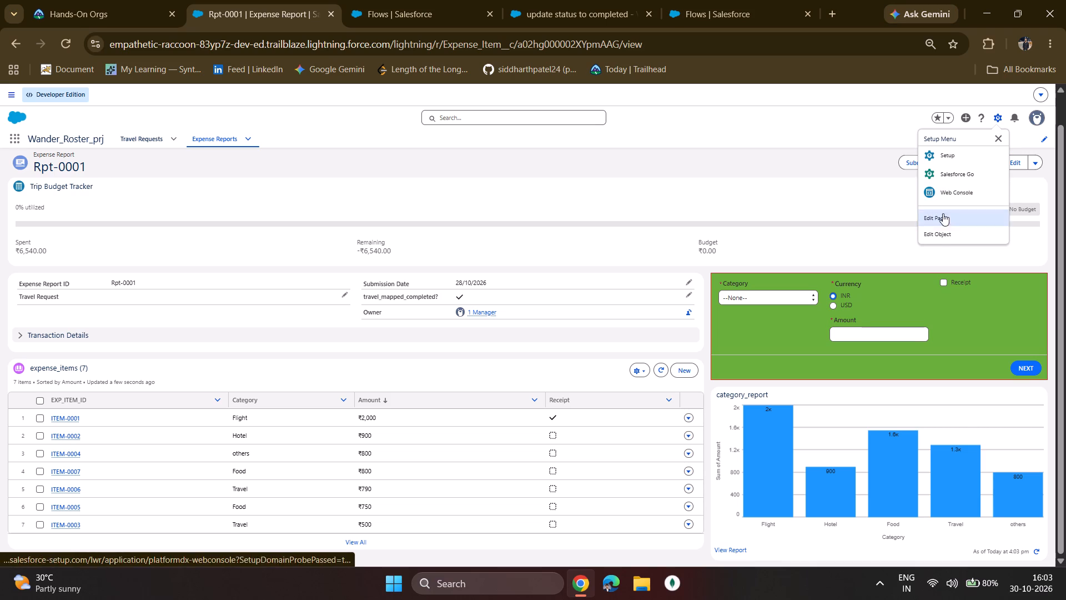
{"action": "left_click", "coordinate": [936, 218]}
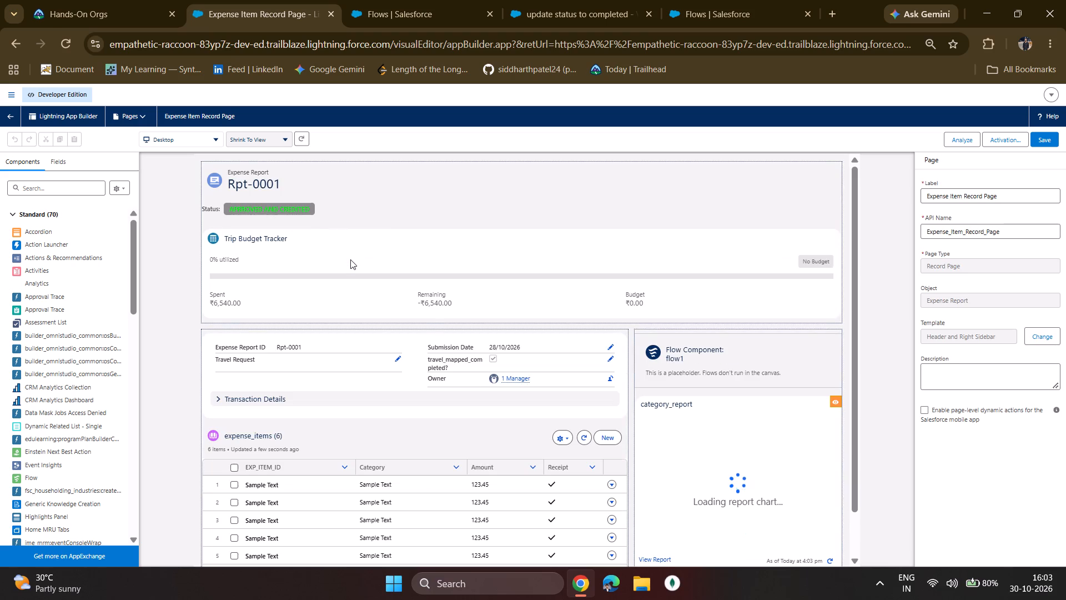
Examine the settings of the category_report chart and the Record Detail component, including its Dynamic Forms upgrade.
{"action": "left_click", "coordinate": [781, 484]}
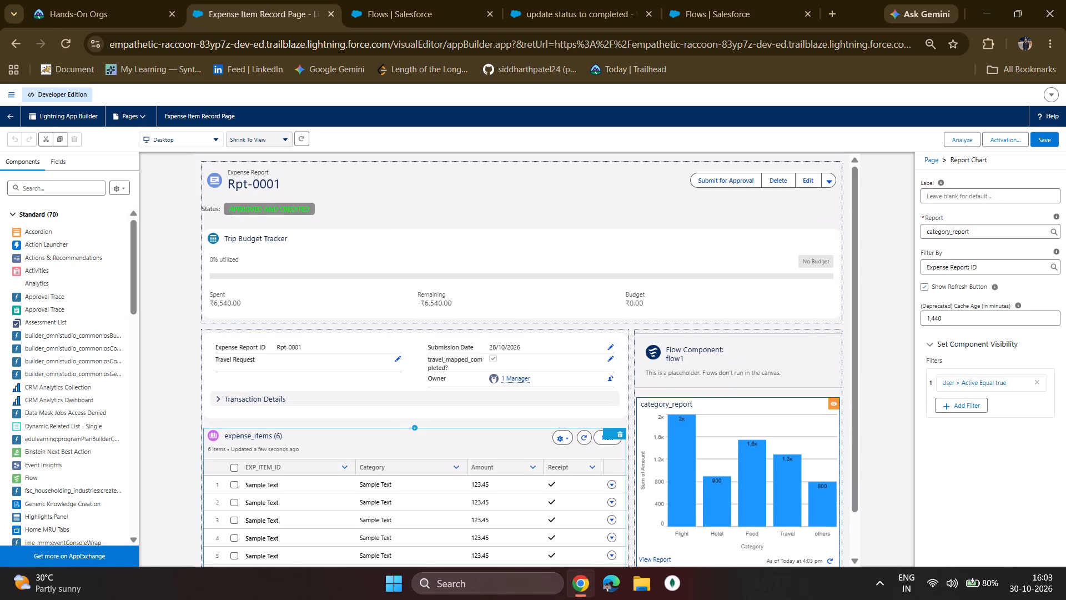
{"action": "scroll", "coordinate": [435, 508], "scroll_direction": "down", "scroll_amount": 3}
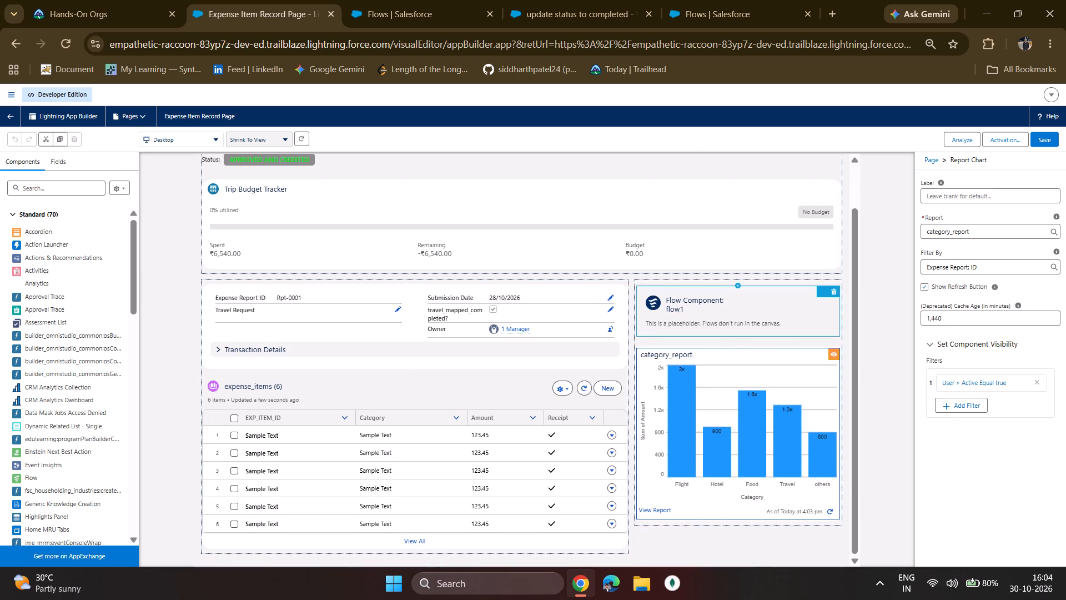
{"action": "scroll", "coordinate": [368, 368], "scroll_direction": "down", "scroll_amount": 3}
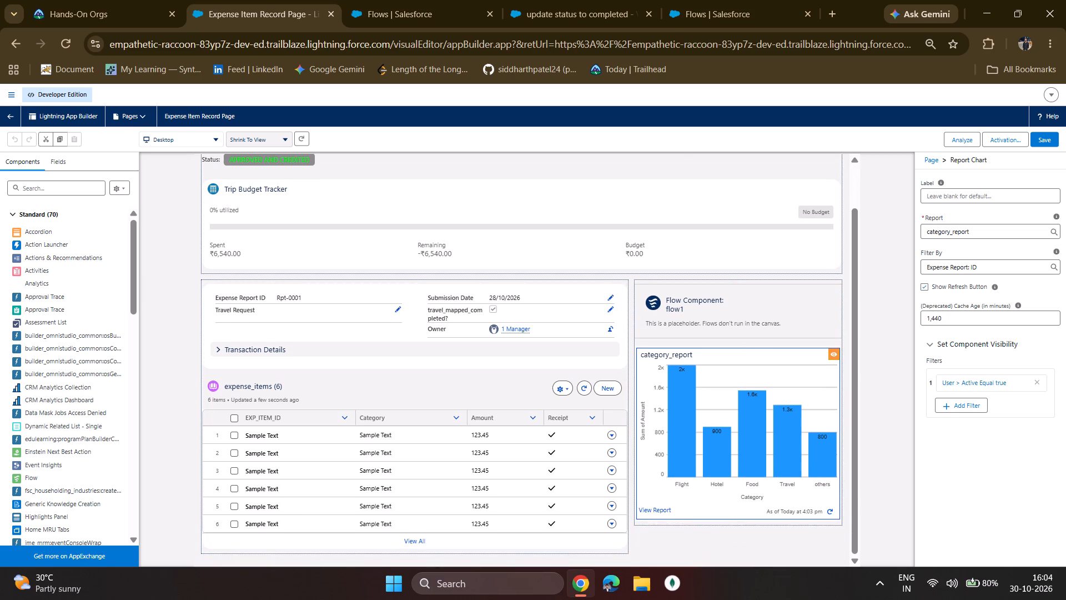
{"action": "left_click", "coordinate": [253, 355]}
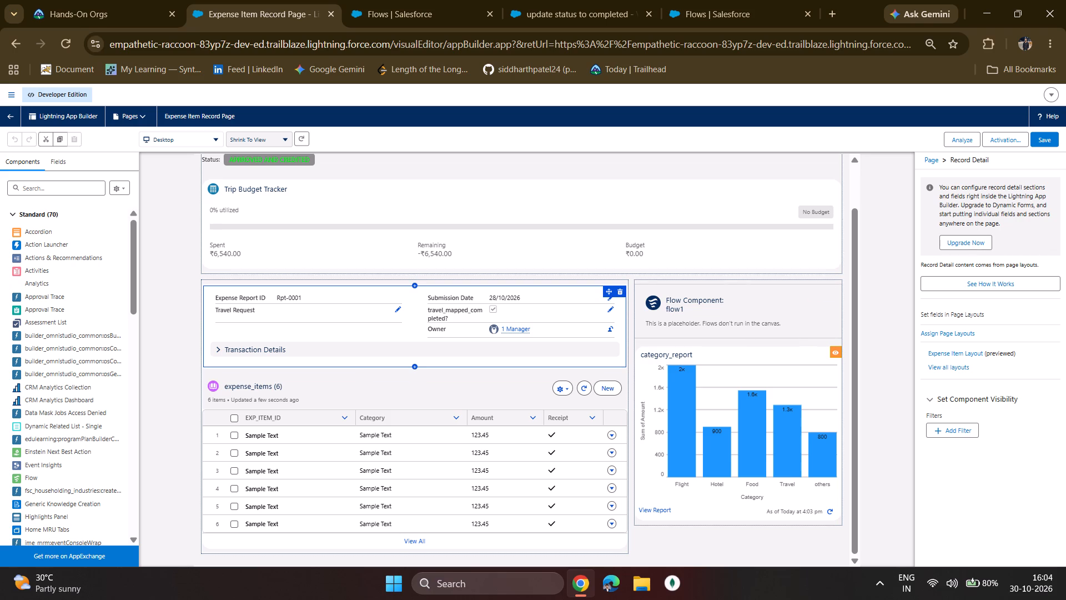
{"action": "left_click", "coordinate": [962, 243]}
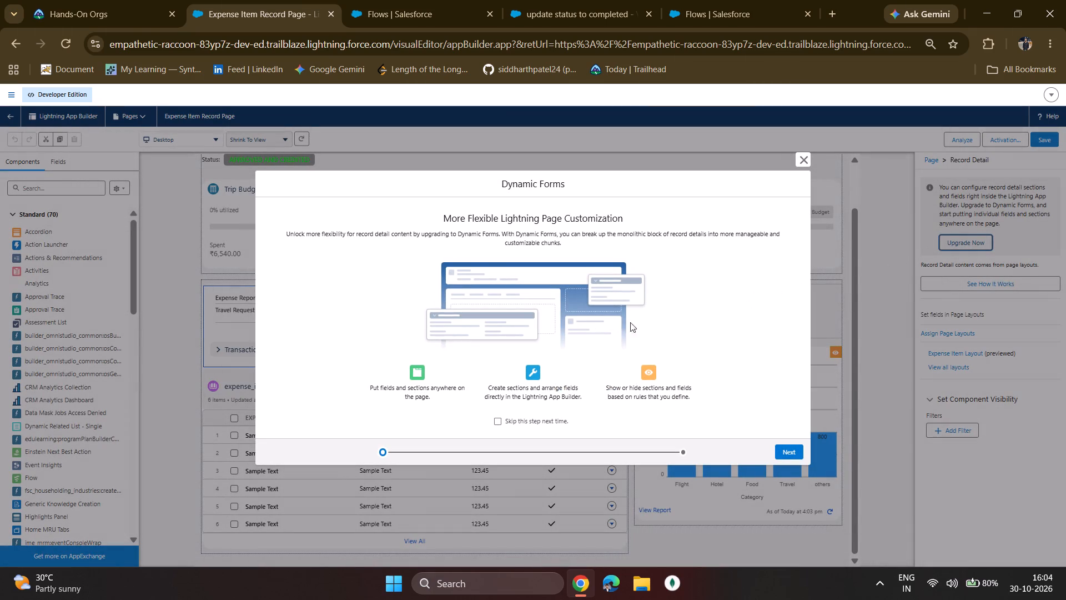
{"action": "left_click", "coordinate": [804, 163]}
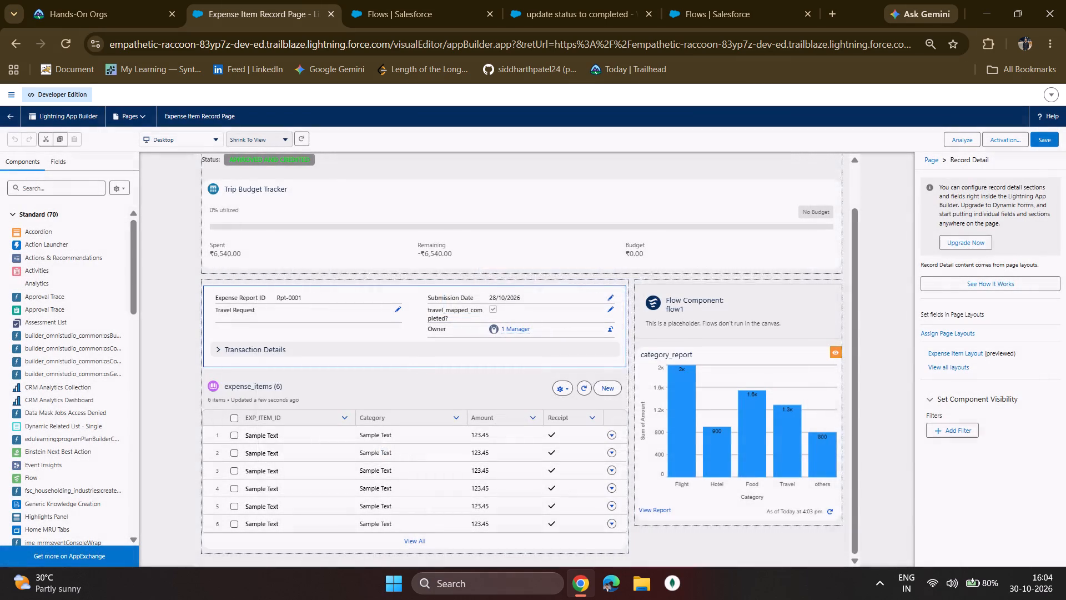
{"action": "scroll", "coordinate": [595, 335], "scroll_direction": "up", "scroll_amount": 4}
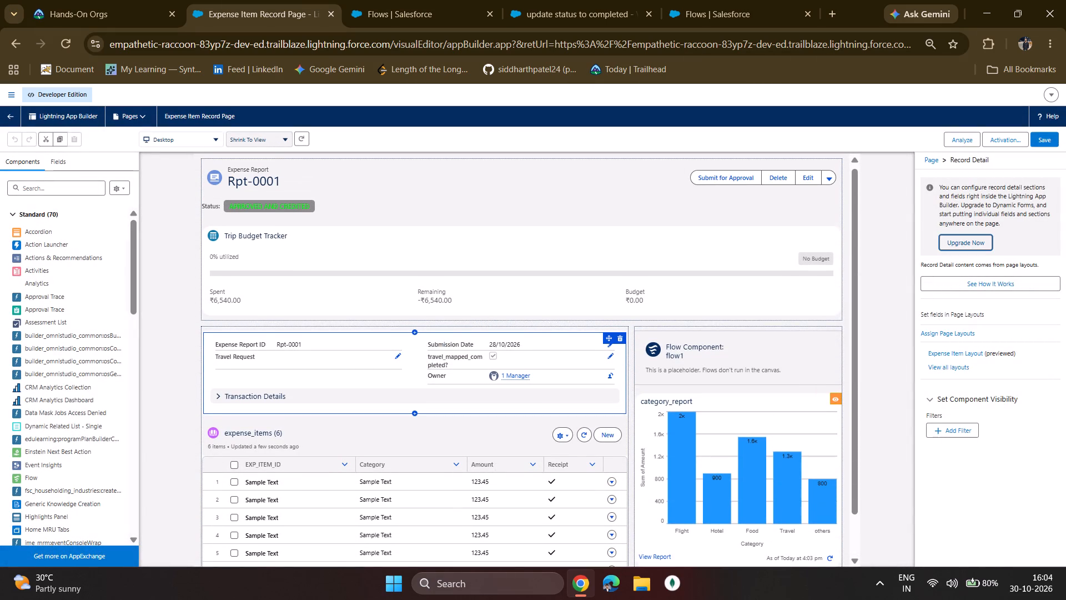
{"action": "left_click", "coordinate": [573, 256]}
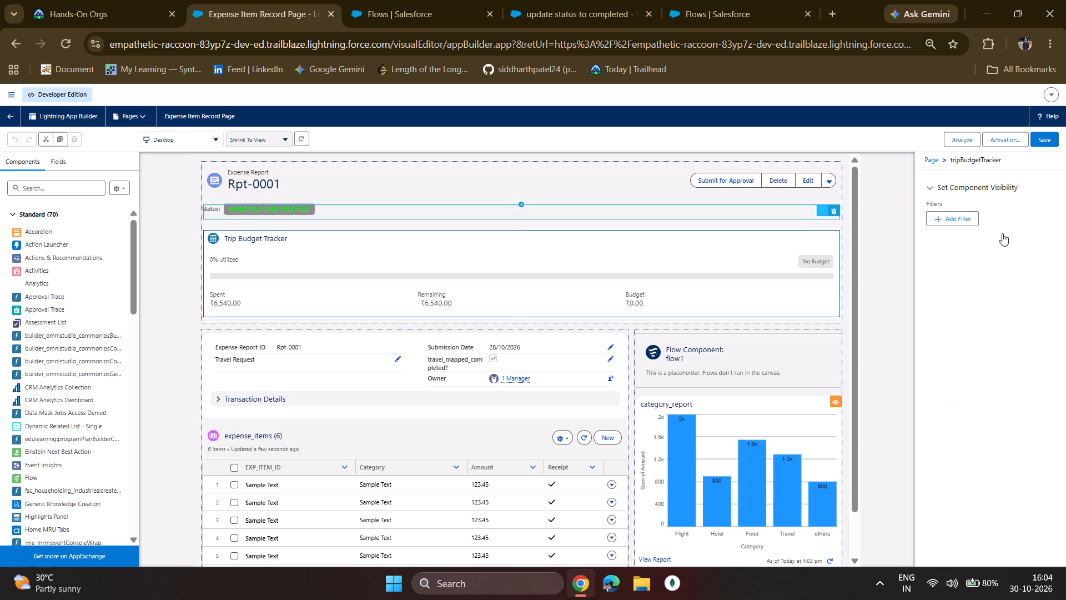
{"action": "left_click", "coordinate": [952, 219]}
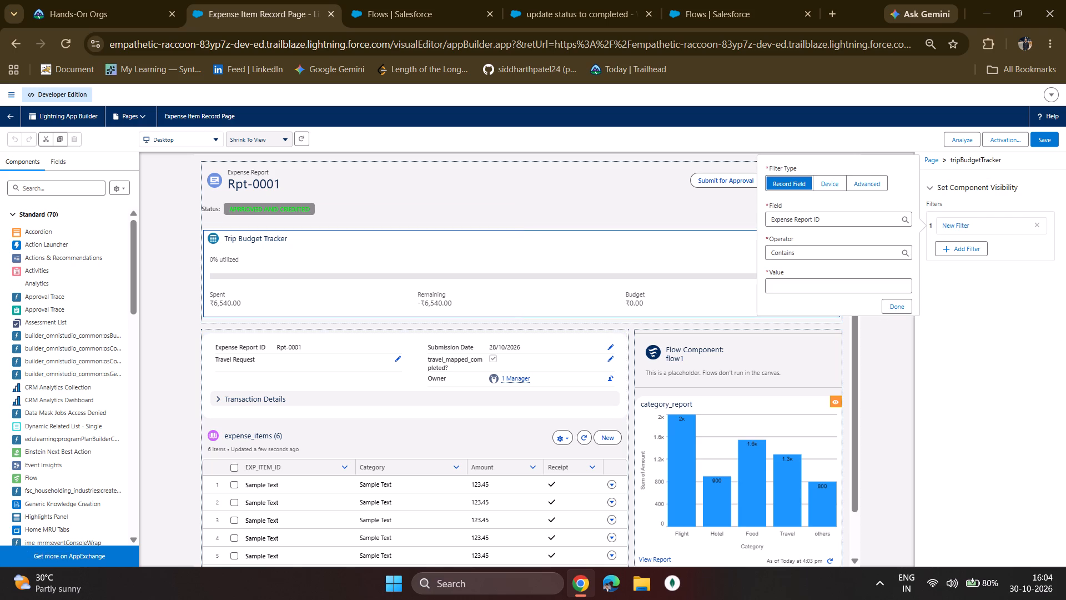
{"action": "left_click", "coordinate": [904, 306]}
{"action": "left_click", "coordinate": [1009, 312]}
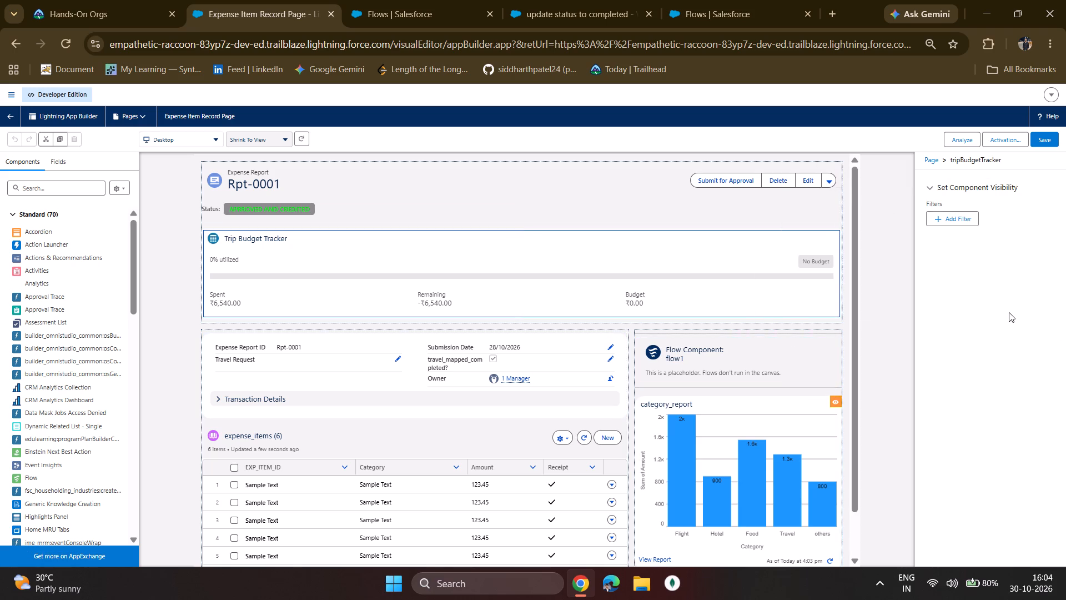
Examine the settings of the expense_items related list and the finance approval status component.
{"action": "scroll", "coordinate": [626, 372], "scroll_direction": "down", "scroll_amount": 3}
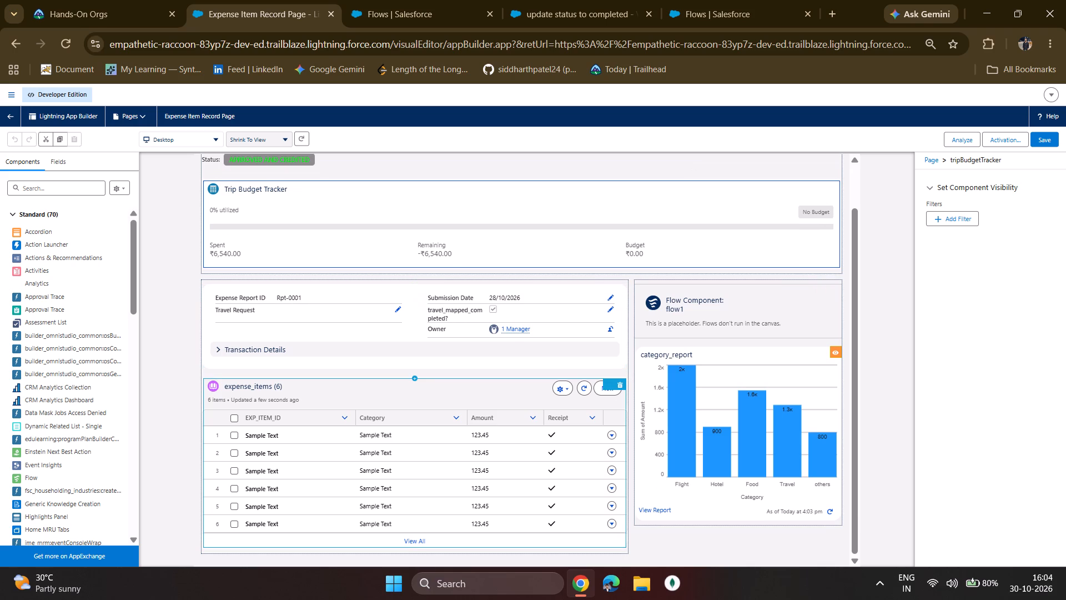
{"action": "left_click", "coordinate": [572, 423]}
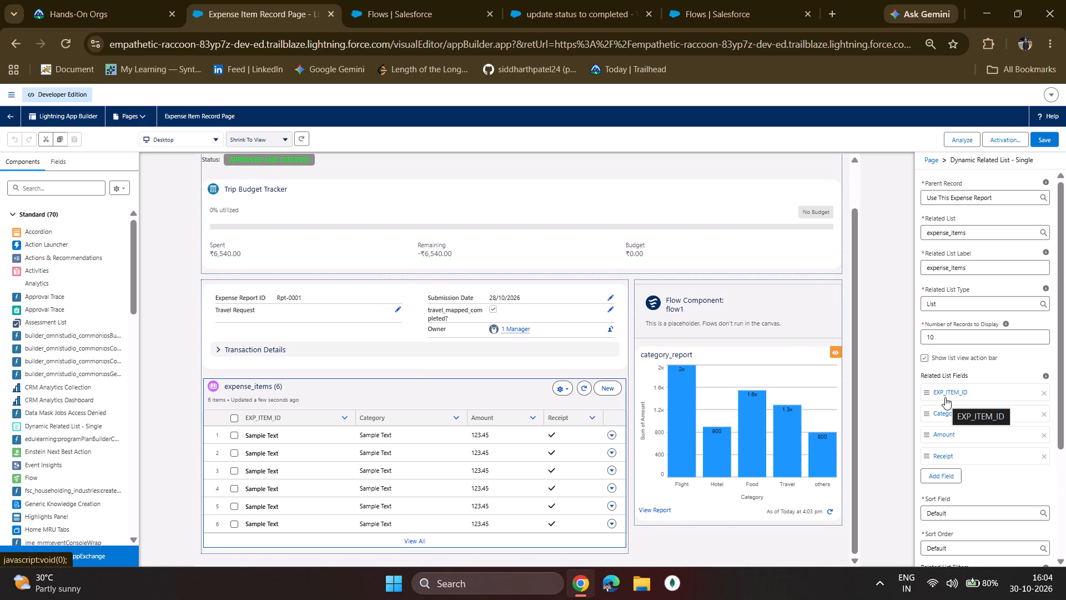
{"action": "scroll", "coordinate": [945, 397], "scroll_direction": "down", "scroll_amount": 6}
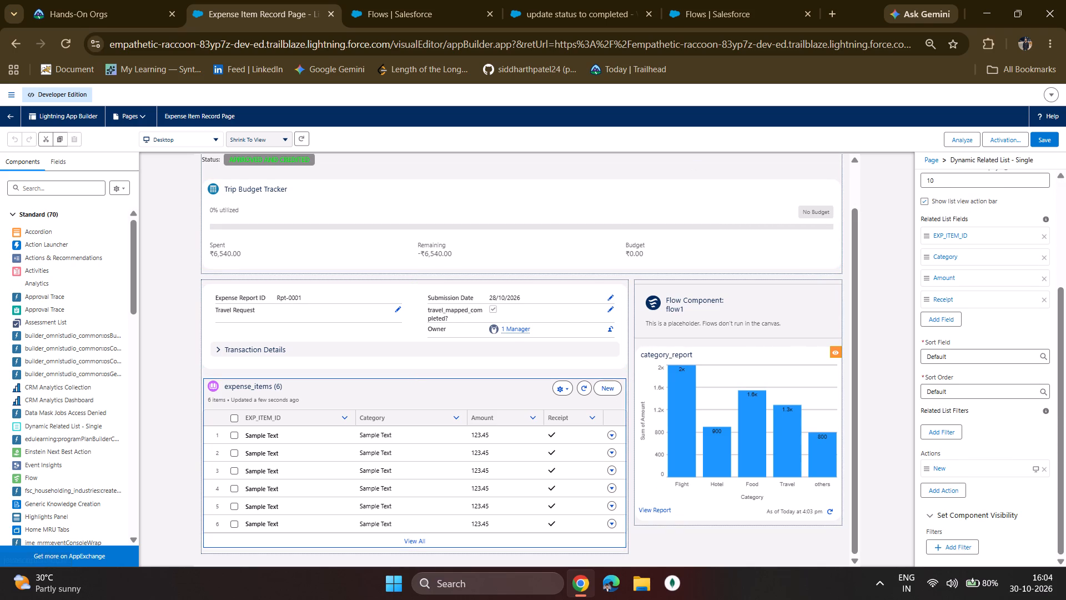
{"action": "scroll", "coordinate": [952, 448], "scroll_direction": "up", "scroll_amount": 5}
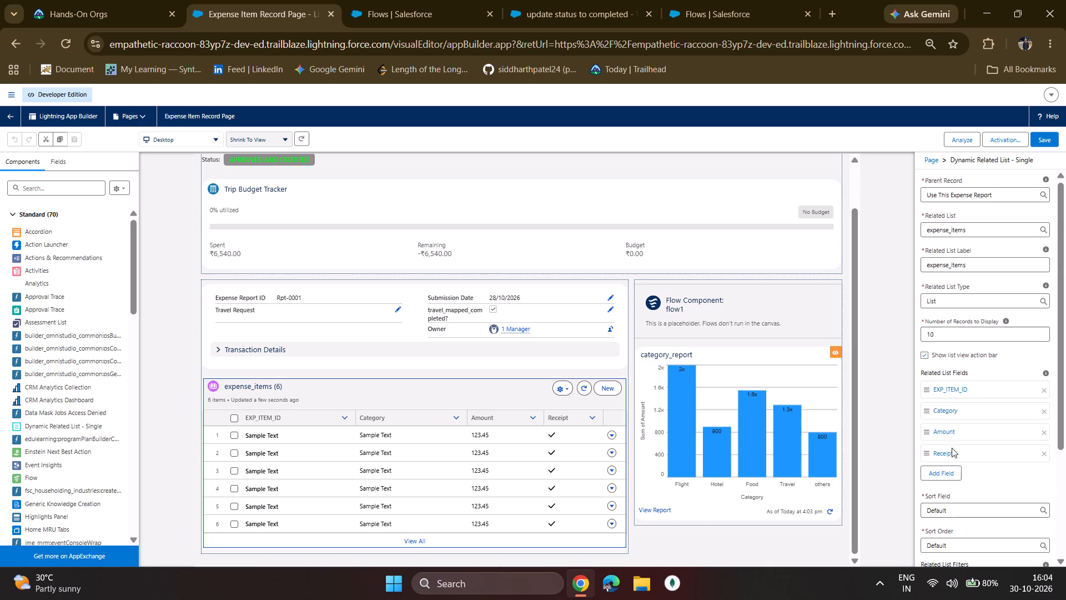
{"action": "scroll", "coordinate": [286, 251], "scroll_direction": "up", "scroll_amount": 3}
{"action": "left_click", "coordinate": [303, 213]}
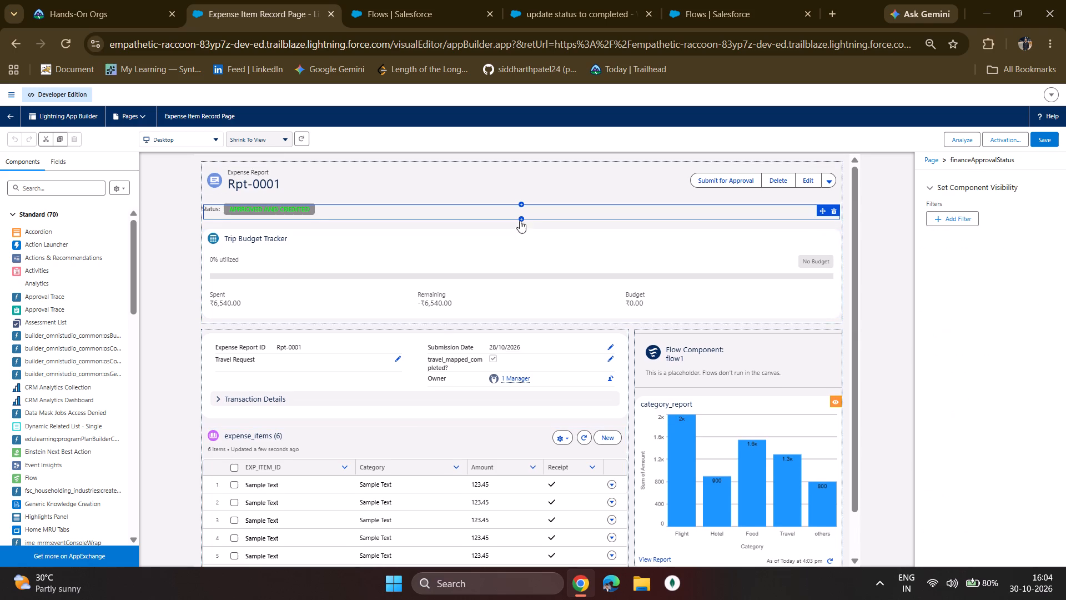
{"action": "left_click", "coordinate": [911, 198]}
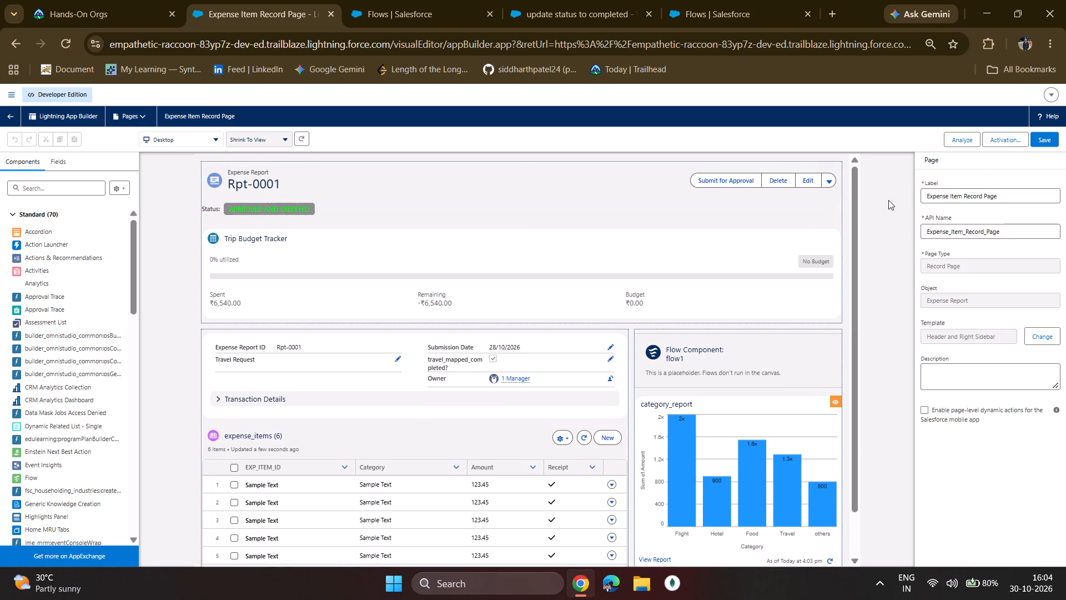
Upgrade the Highlights Panel to Dynamic Actions by migrating the actions from the Expense Item Layout.
{"action": "left_click", "coordinate": [789, 188]}
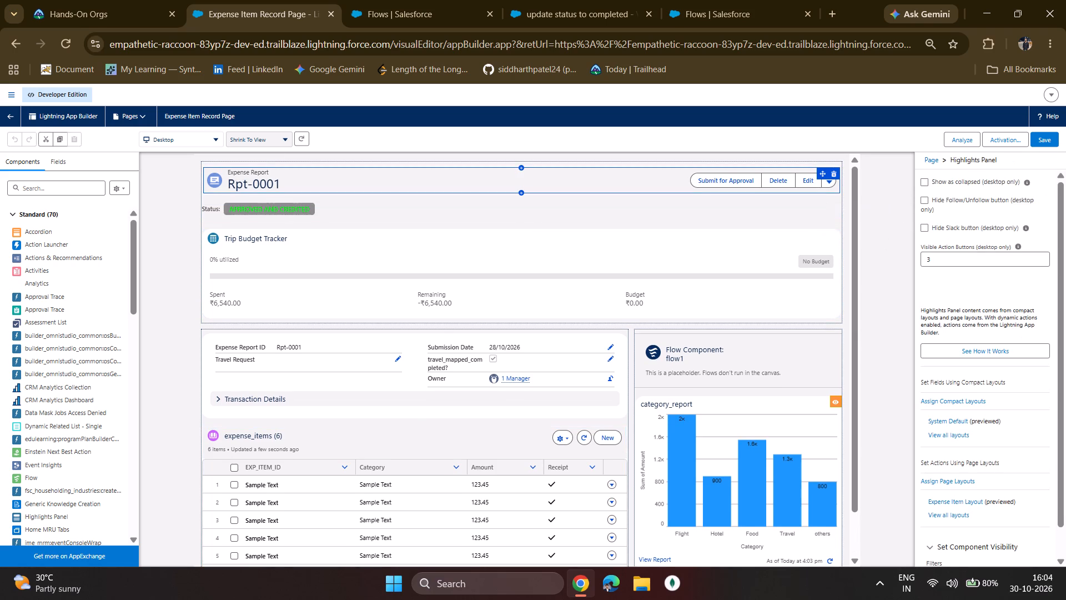
{"action": "left_click", "coordinate": [726, 187]}
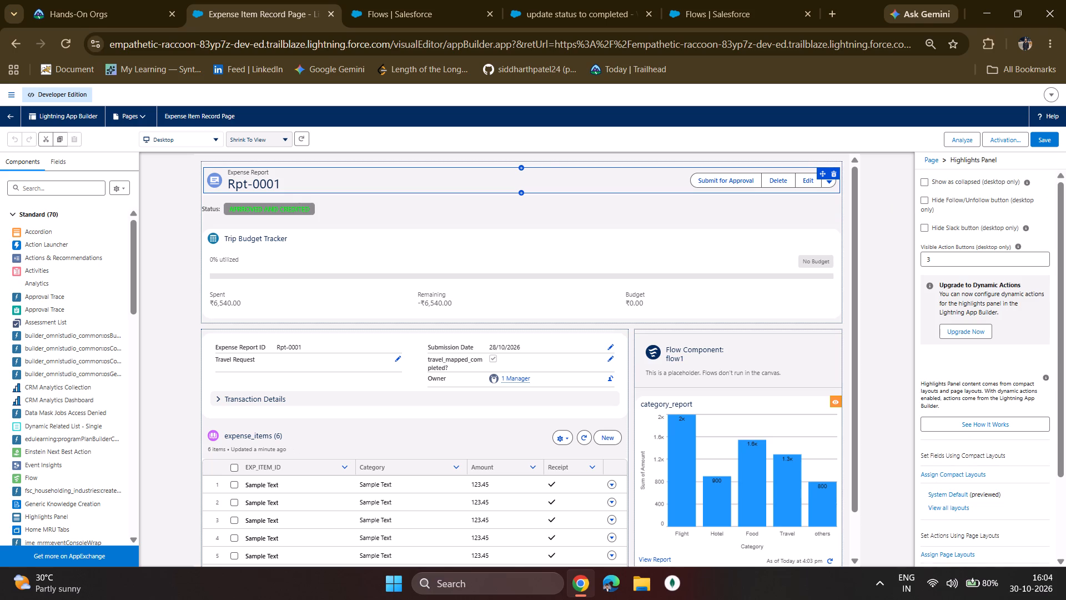
{"action": "left_click", "coordinate": [951, 331]}
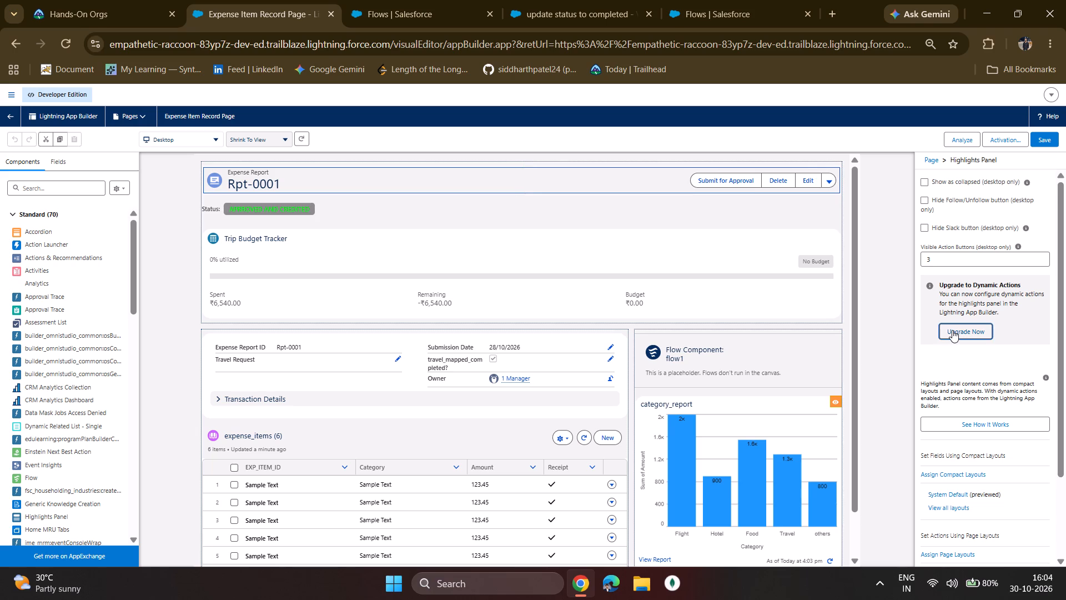
{"action": "left_click", "coordinate": [405, 319]}
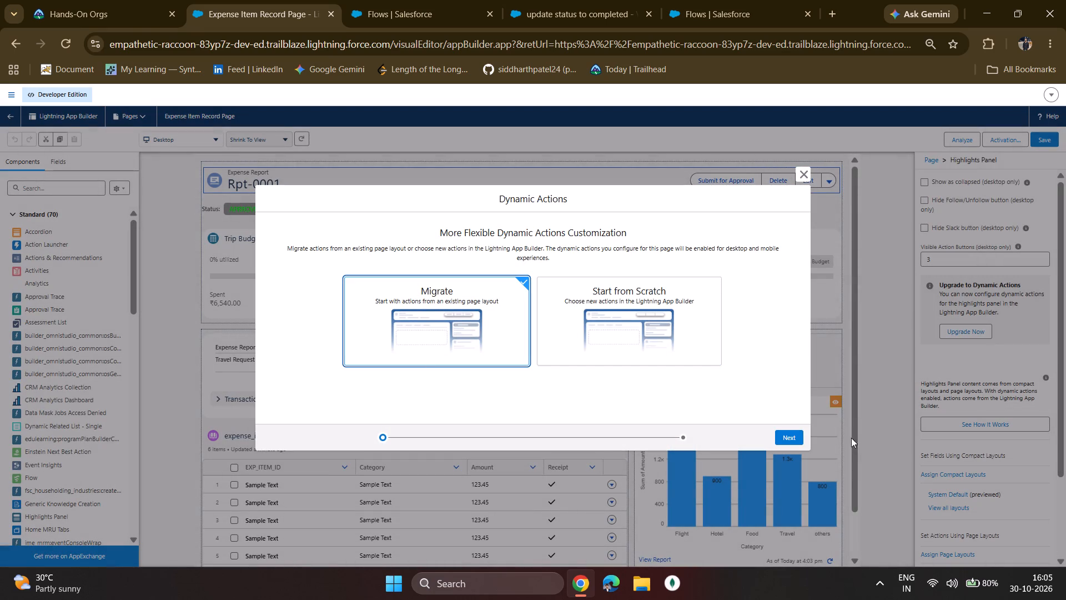
{"action": "left_click", "coordinate": [790, 435]}
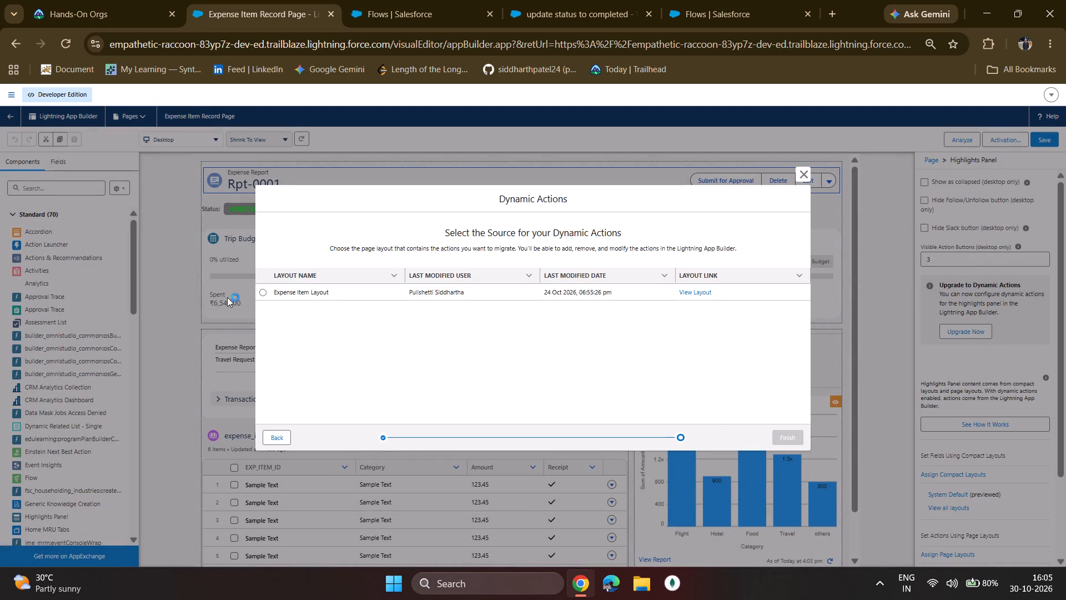
{"action": "left_click", "coordinate": [264, 293]}
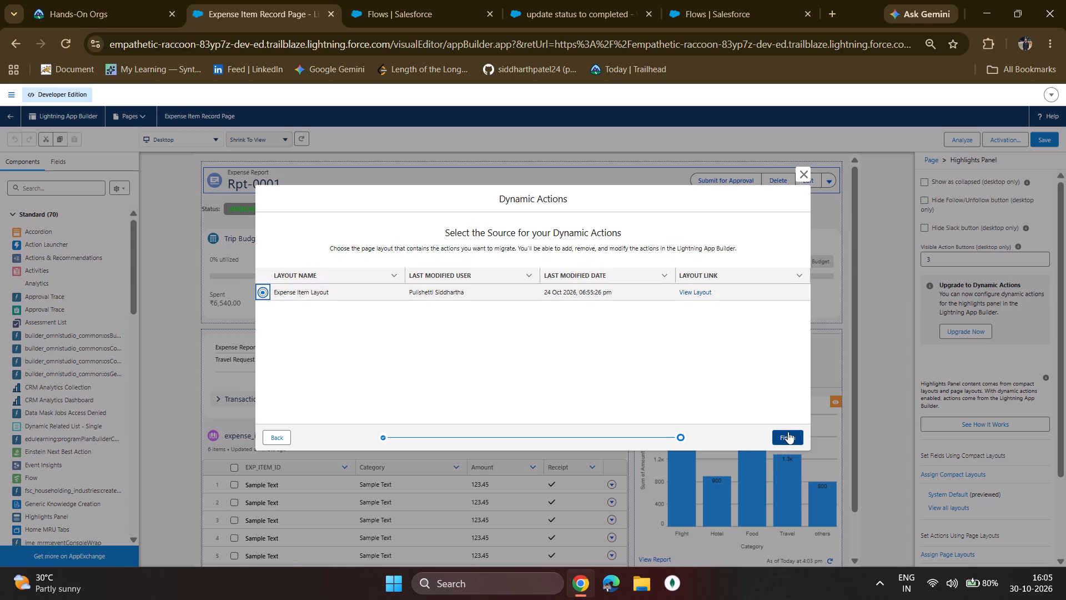
{"action": "left_click", "coordinate": [788, 432]}
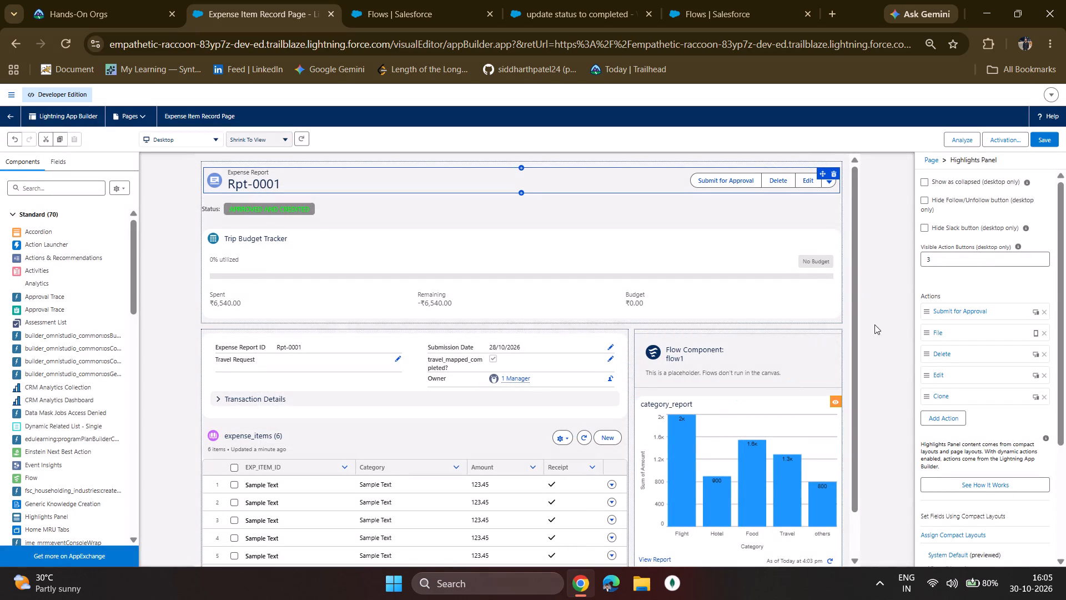
Add a visibility filter to the Submit for Approval action: record field finace_approval_status Equal DRAFT.
{"action": "left_click", "coordinate": [952, 313]}
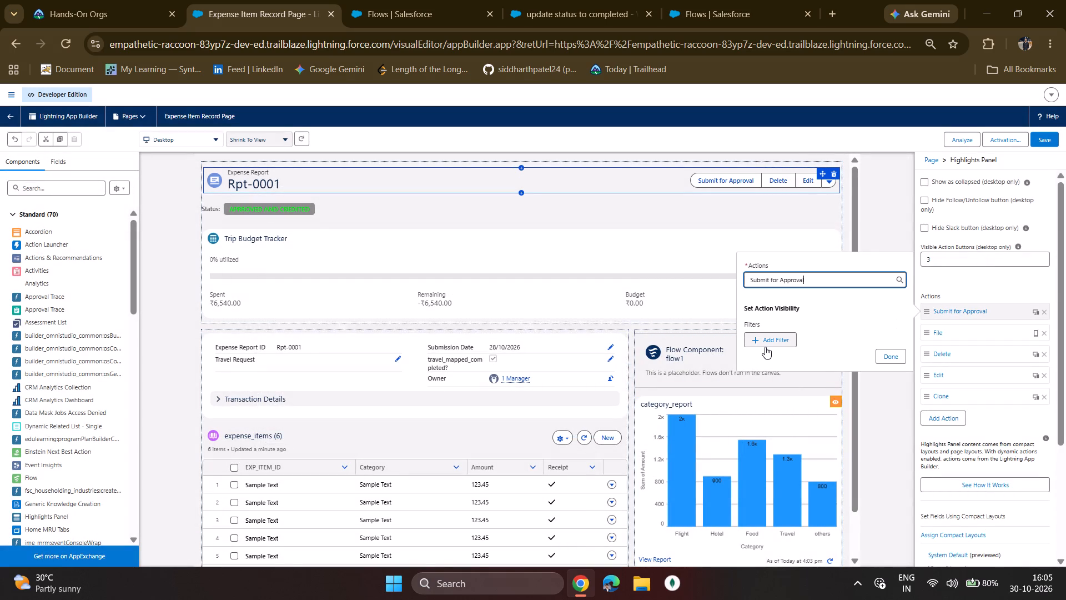
{"action": "left_click", "coordinate": [765, 346]}
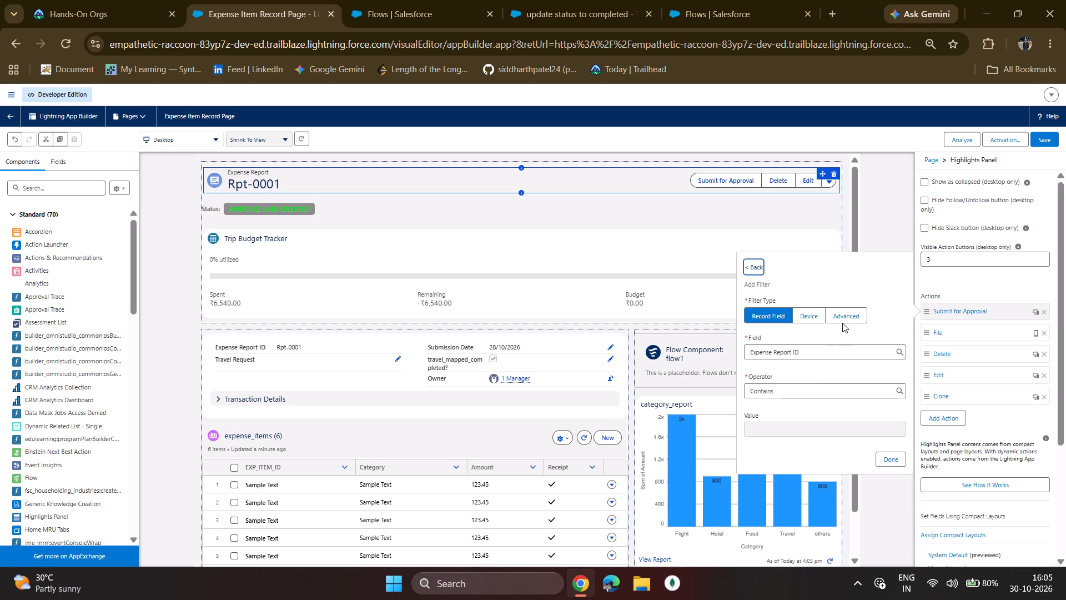
{"action": "scroll", "coordinate": [811, 407], "scroll_direction": "down", "scroll_amount": 1}
{"action": "left_click", "coordinate": [764, 435]}
{"action": "left_click", "coordinate": [826, 348]}
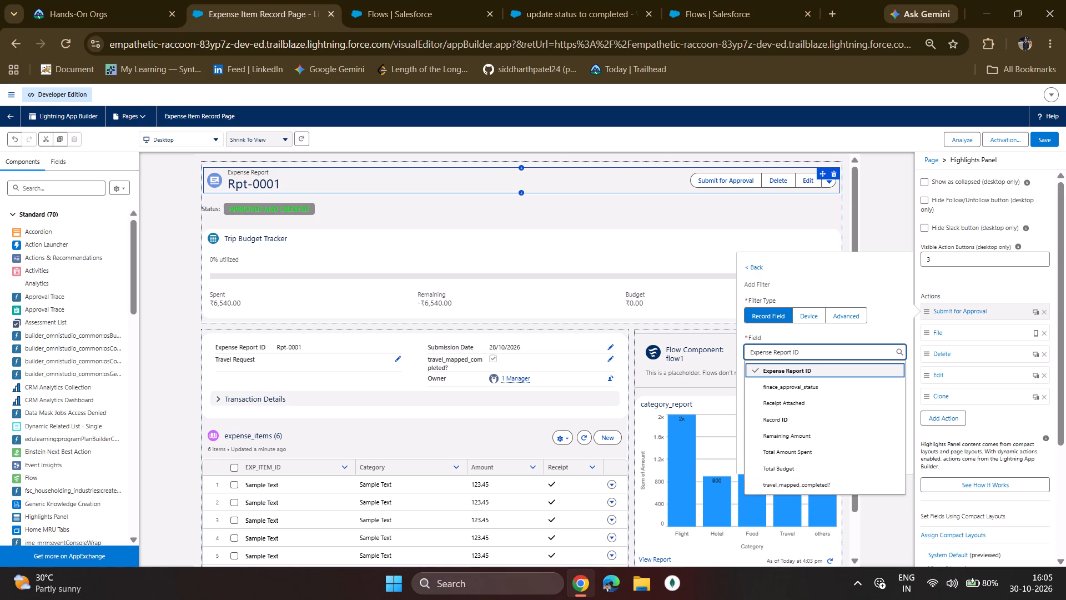
{"action": "left_click", "coordinate": [819, 379]}
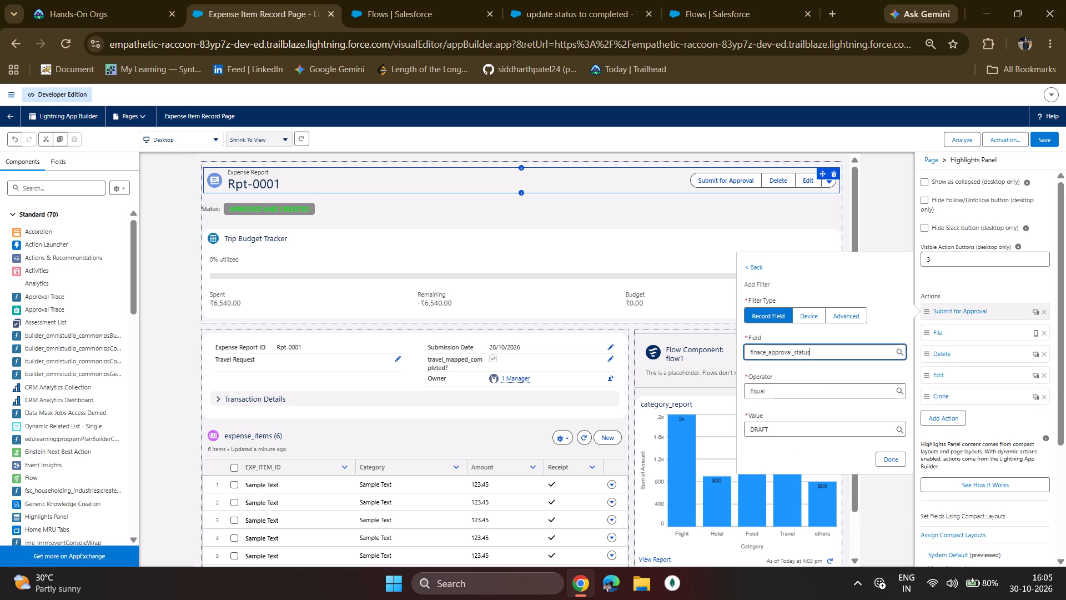
{"action": "left_click", "coordinate": [890, 453]}
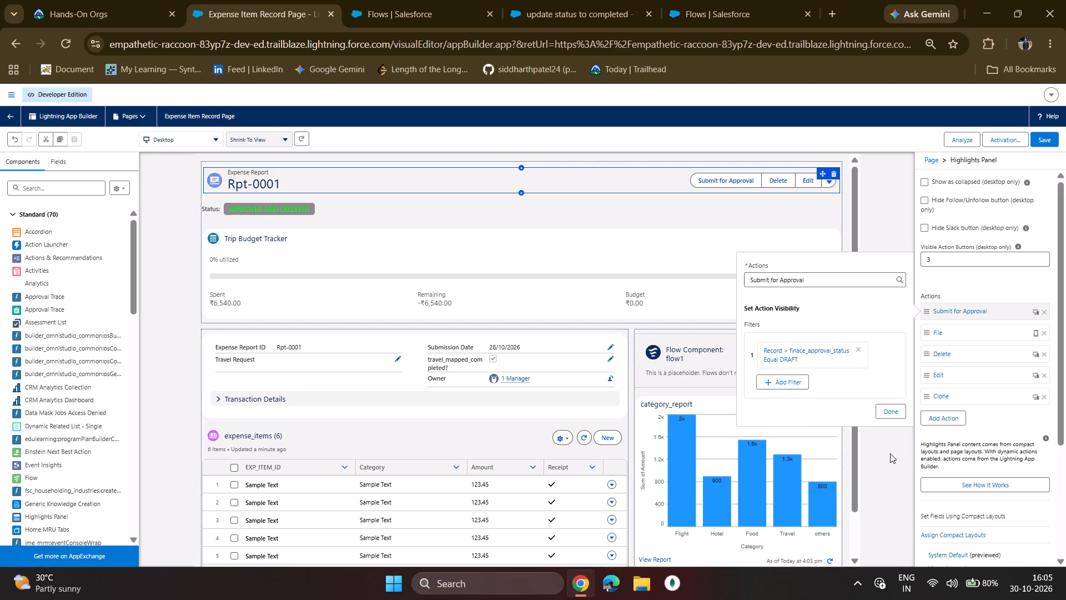
{"action": "left_click", "coordinate": [894, 407]}
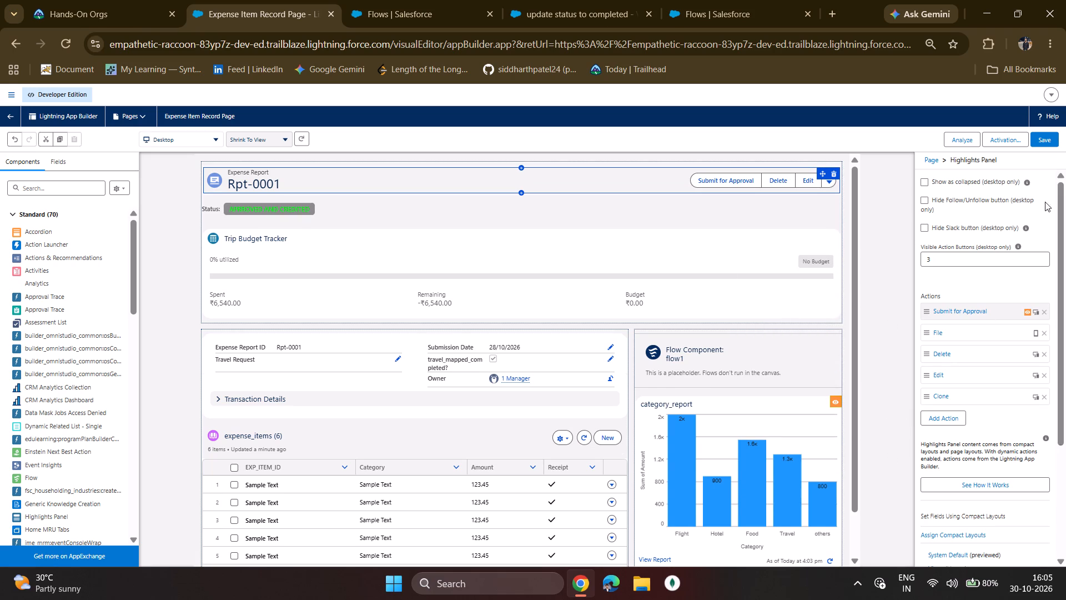
Save the Expense Item Record Page and return to the Rpt-0001 record.
{"action": "left_click", "coordinate": [1044, 137]}
{"action": "left_click", "coordinate": [5, 122]}
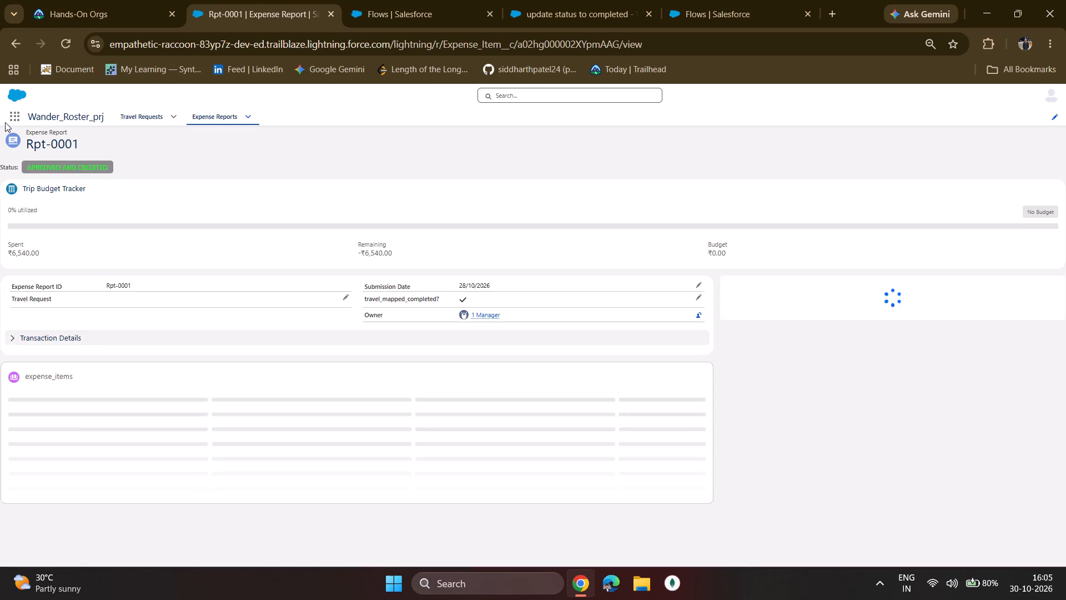
Delete expense reports Rpt-0001, Rpt-0002, Rpt-0003 and Rpt-0004 from the All list of Expense Reports.
{"action": "left_click", "coordinate": [210, 131]}
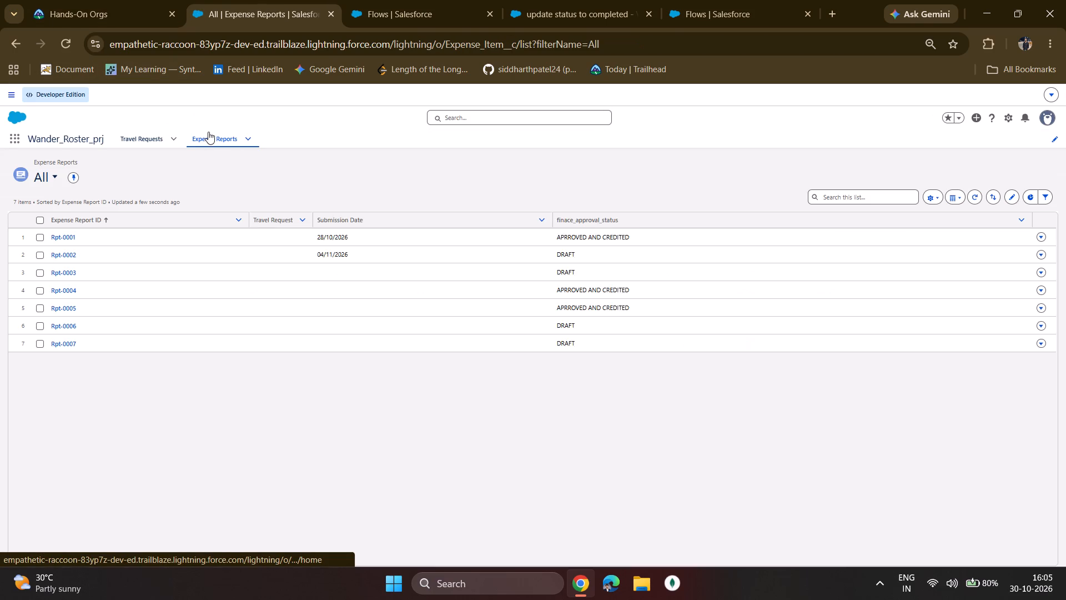
{"action": "left_click", "coordinate": [1038, 240]}
{"action": "left_click", "coordinate": [1020, 269]}
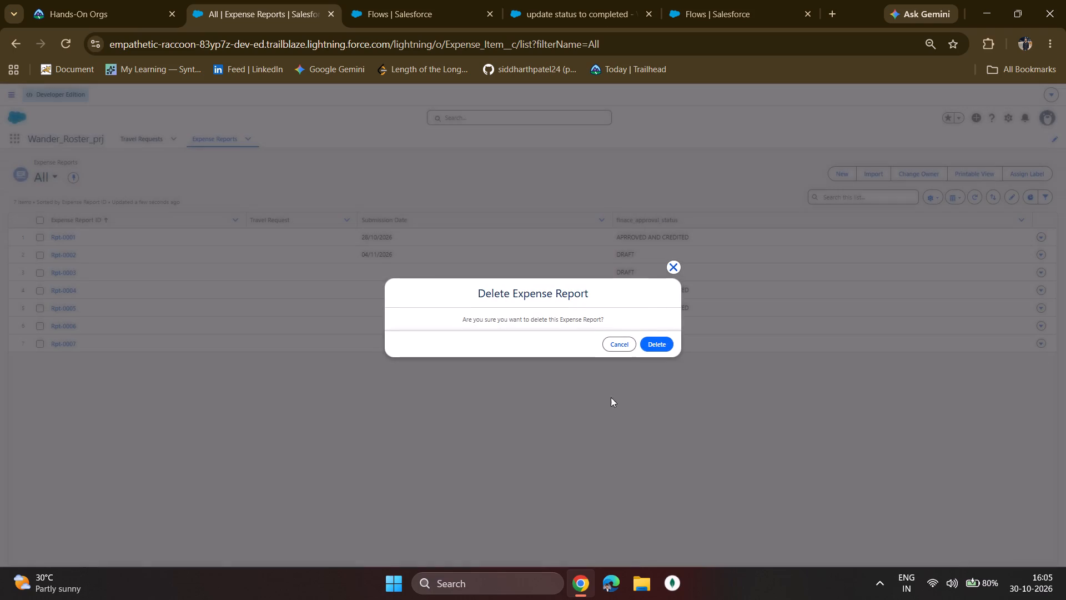
{"action": "left_click", "coordinate": [654, 345]}
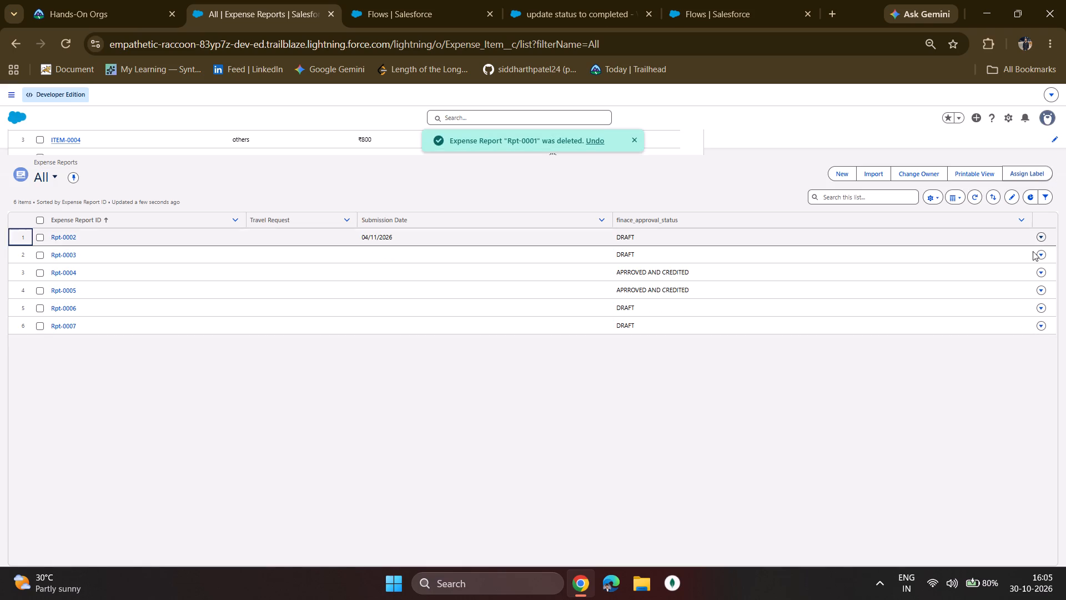
{"action": "left_click", "coordinate": [1042, 237]}
{"action": "left_click", "coordinate": [1009, 263]}
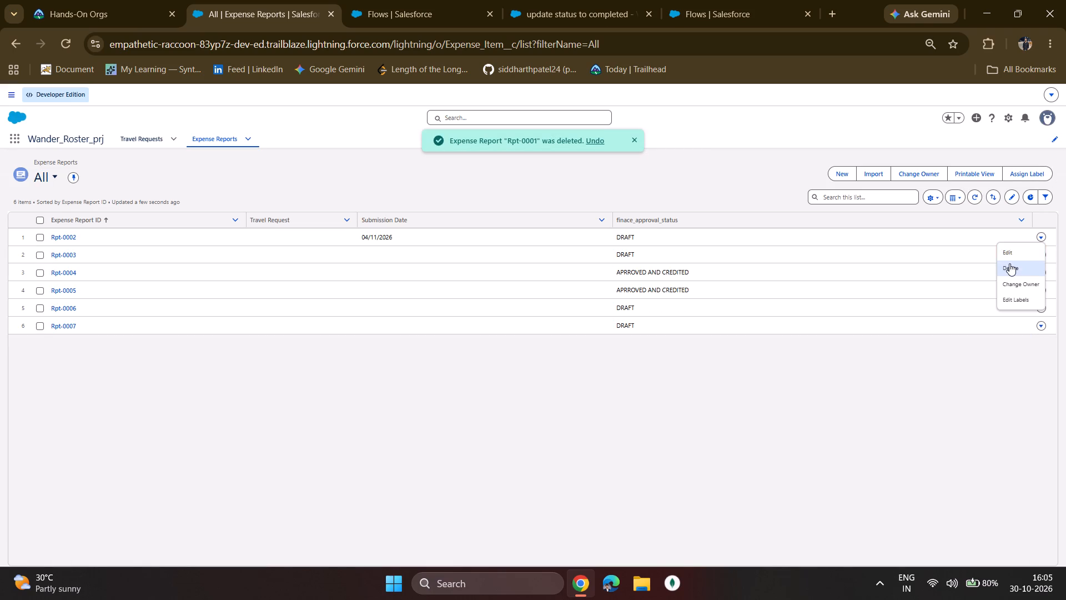
{"action": "left_click", "coordinate": [660, 343]}
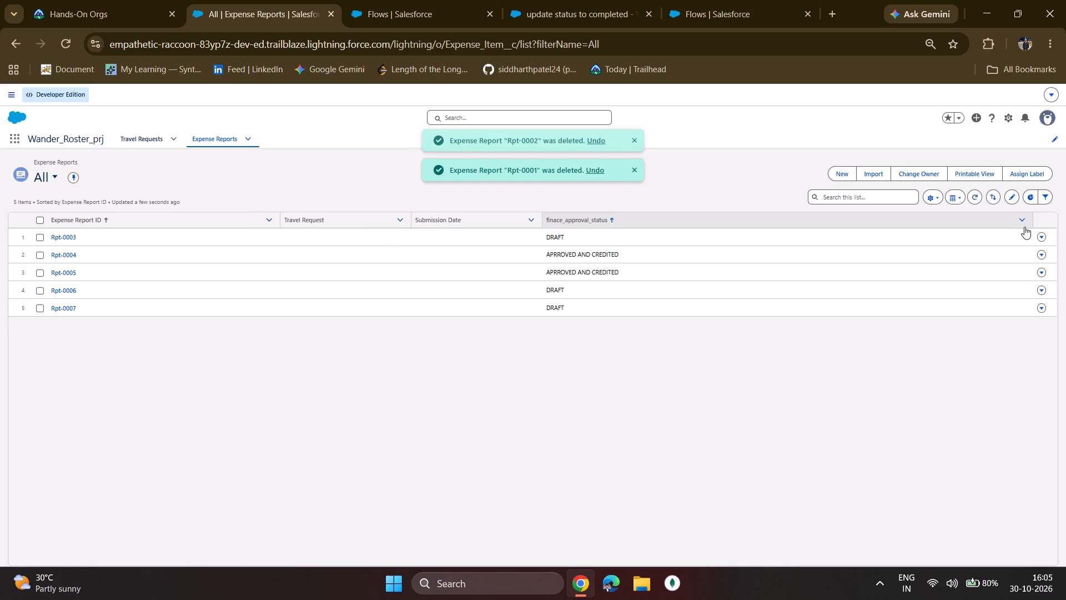
{"action": "left_click", "coordinate": [1038, 236]}
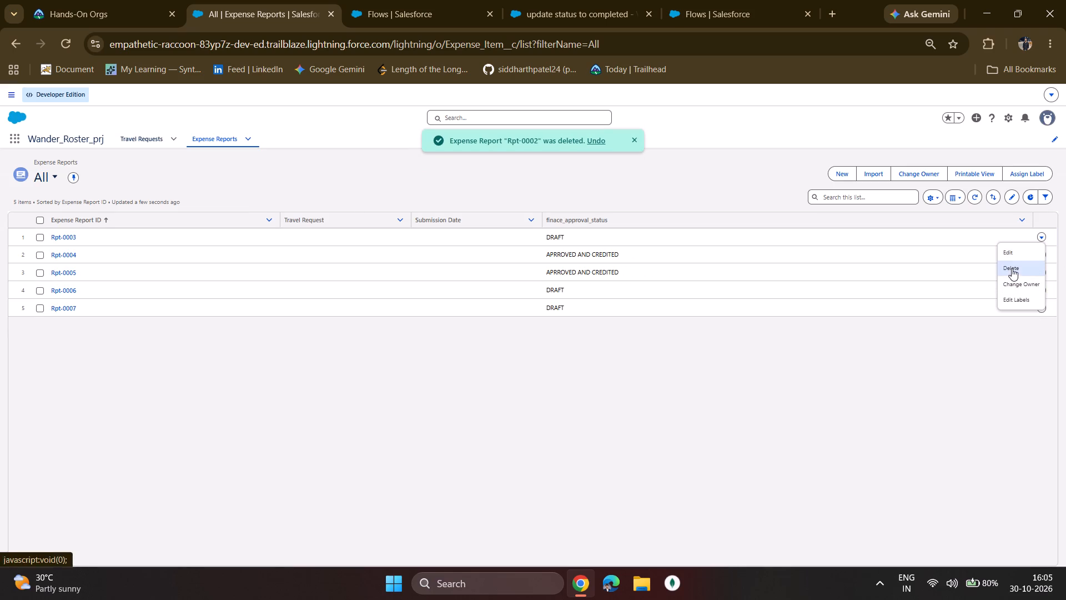
{"action": "left_click", "coordinate": [1012, 268]}
{"action": "left_click", "coordinate": [657, 342]}
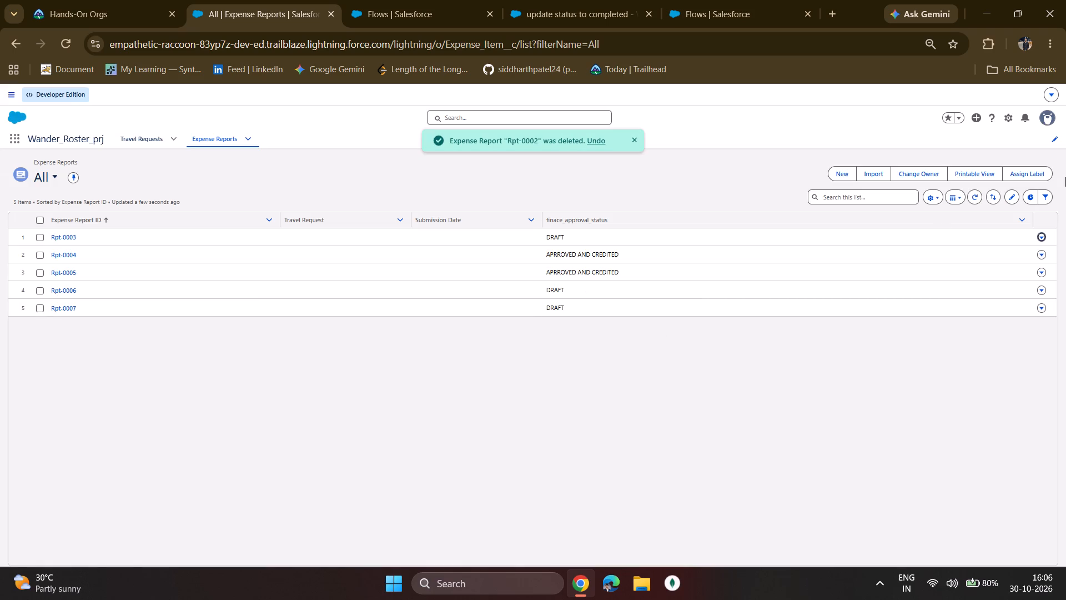
{"action": "left_click", "coordinate": [1041, 241]}
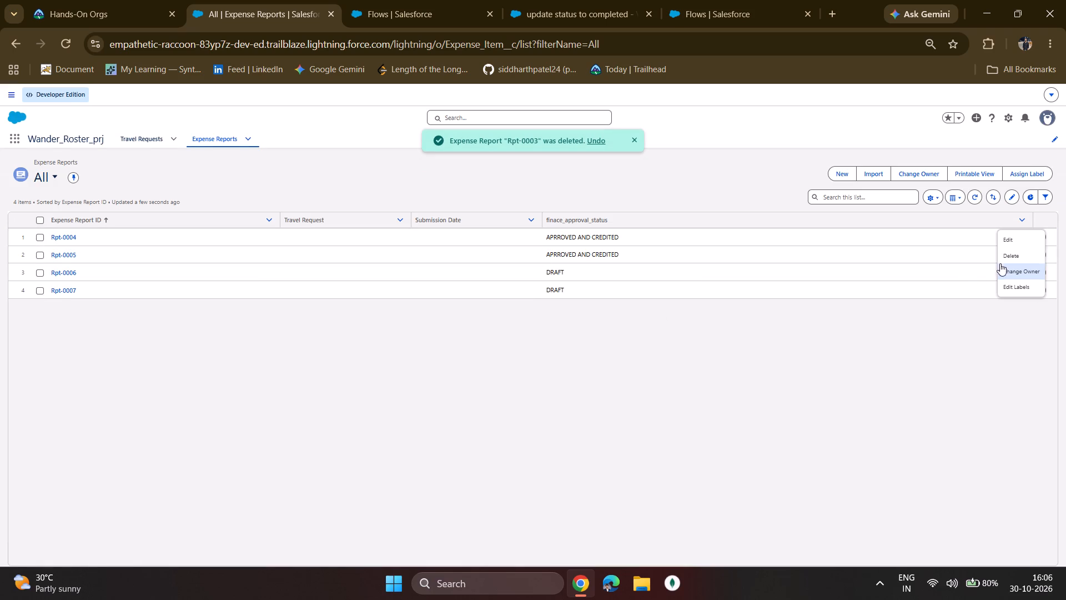
{"action": "left_click", "coordinate": [1002, 262]}
{"action": "left_click", "coordinate": [661, 351]}
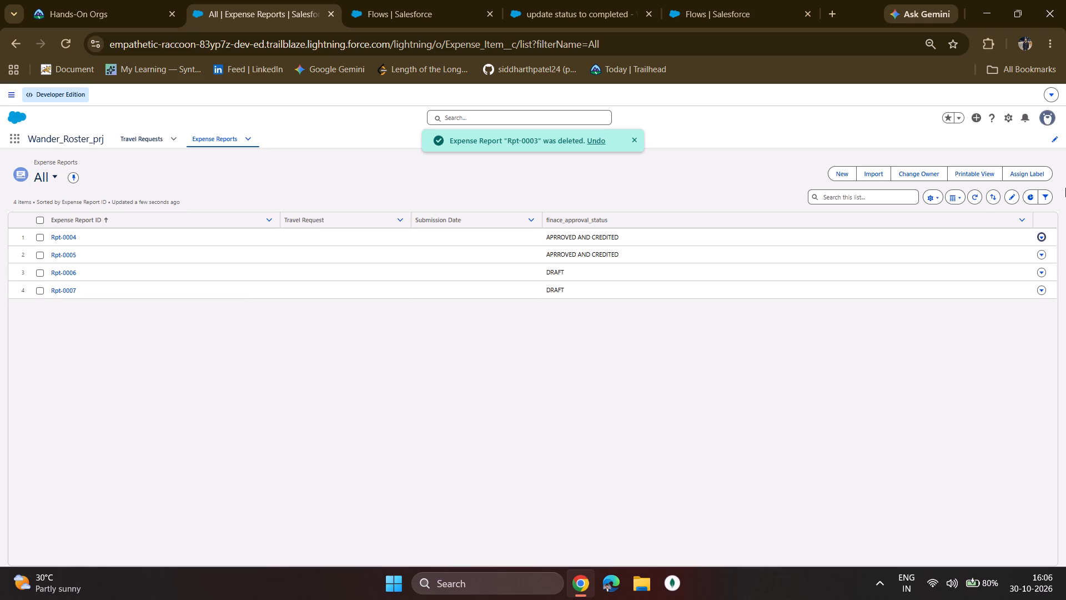
Delete the remaining expense reports Rpt-0005, Rpt-0006 and Rpt-0007 from the All list.
{"action": "left_click", "coordinate": [1040, 234]}
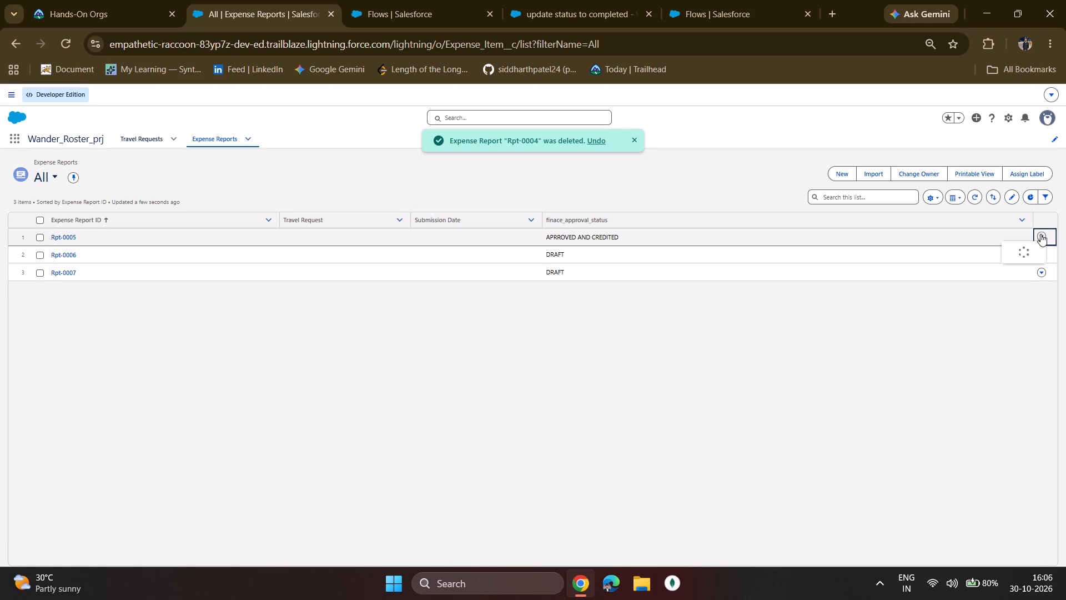
{"action": "left_click", "coordinate": [1002, 244]}
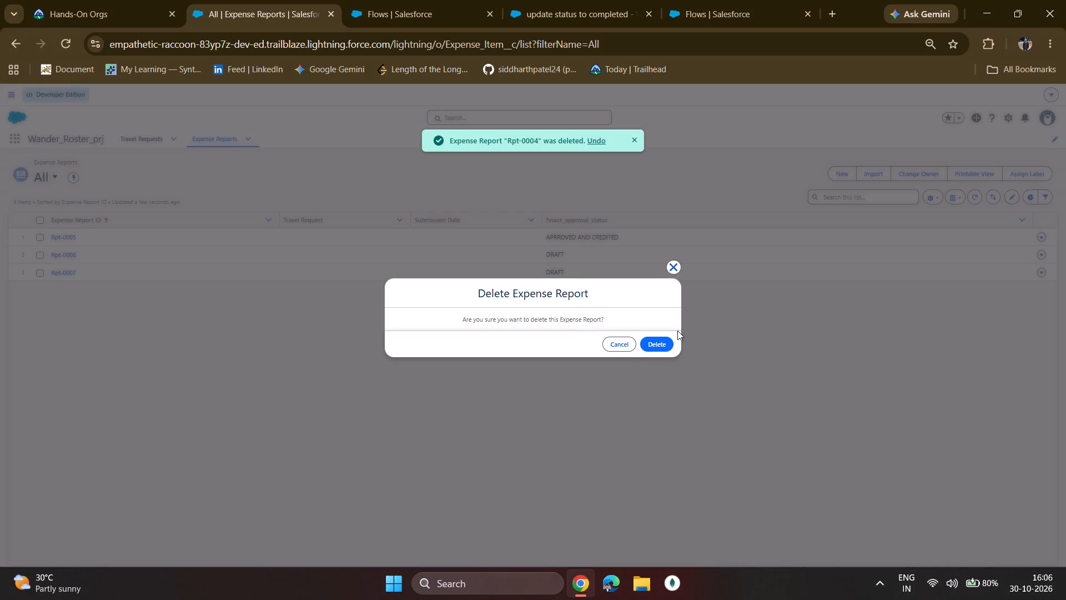
{"action": "left_click", "coordinate": [677, 331]}
{"action": "left_click", "coordinate": [663, 335]}
{"action": "left_click", "coordinate": [665, 342]}
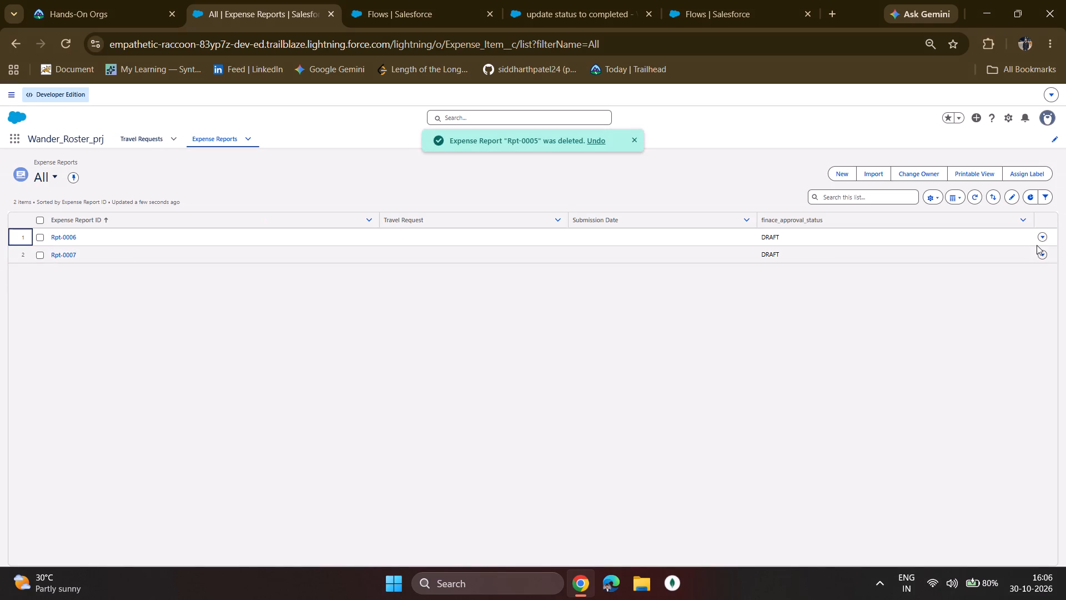
{"action": "left_click", "coordinate": [1040, 238]}
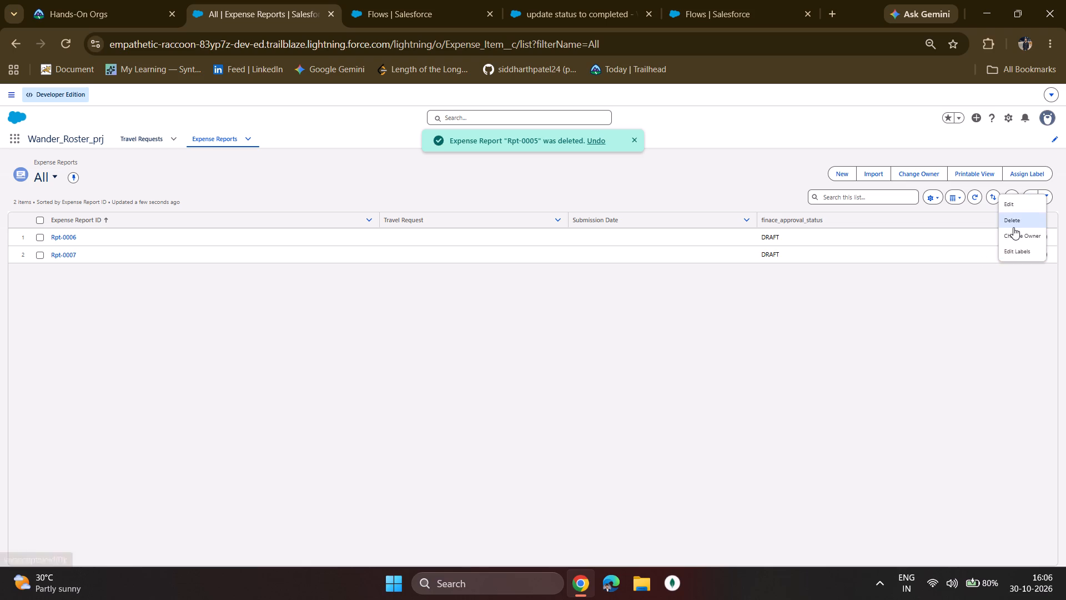
{"action": "left_click", "coordinate": [1013, 227]}
{"action": "left_click", "coordinate": [647, 345]}
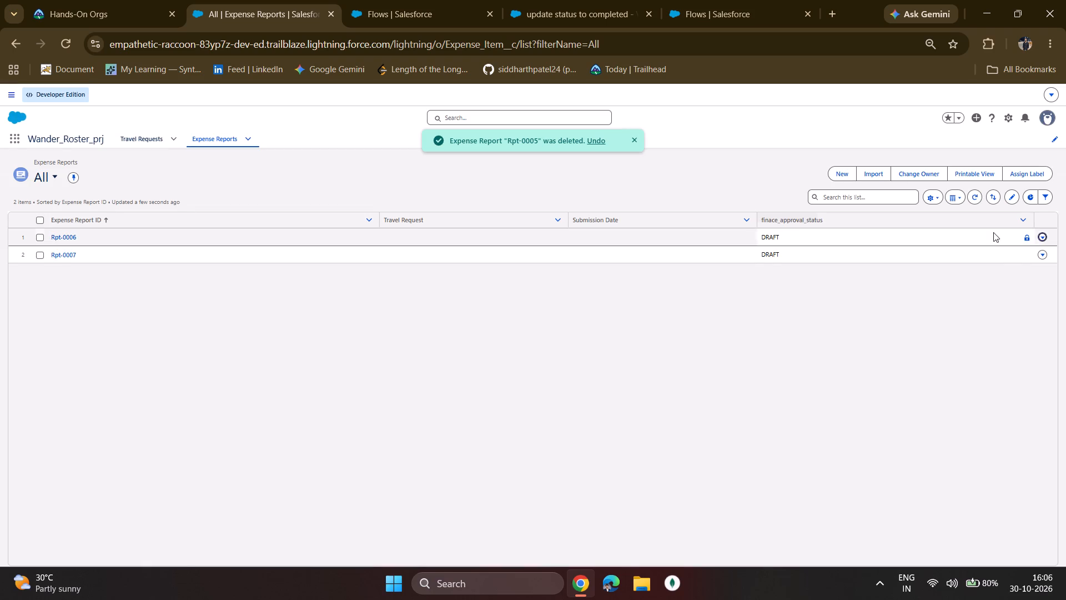
{"action": "left_click", "coordinate": [1041, 234]}
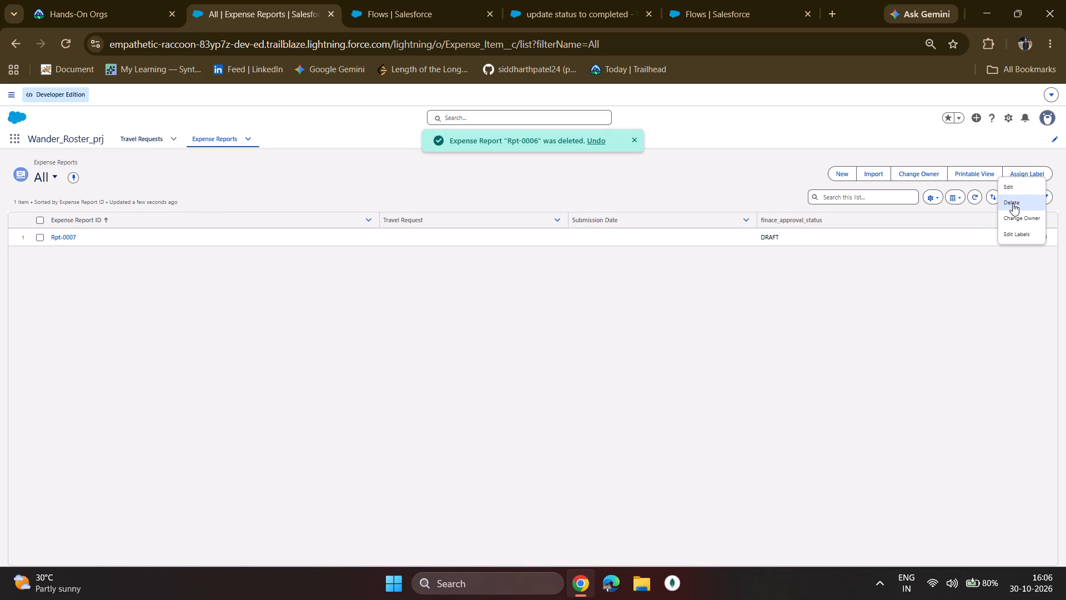
{"action": "left_click", "coordinate": [1013, 203]}
{"action": "left_click", "coordinate": [654, 343]}
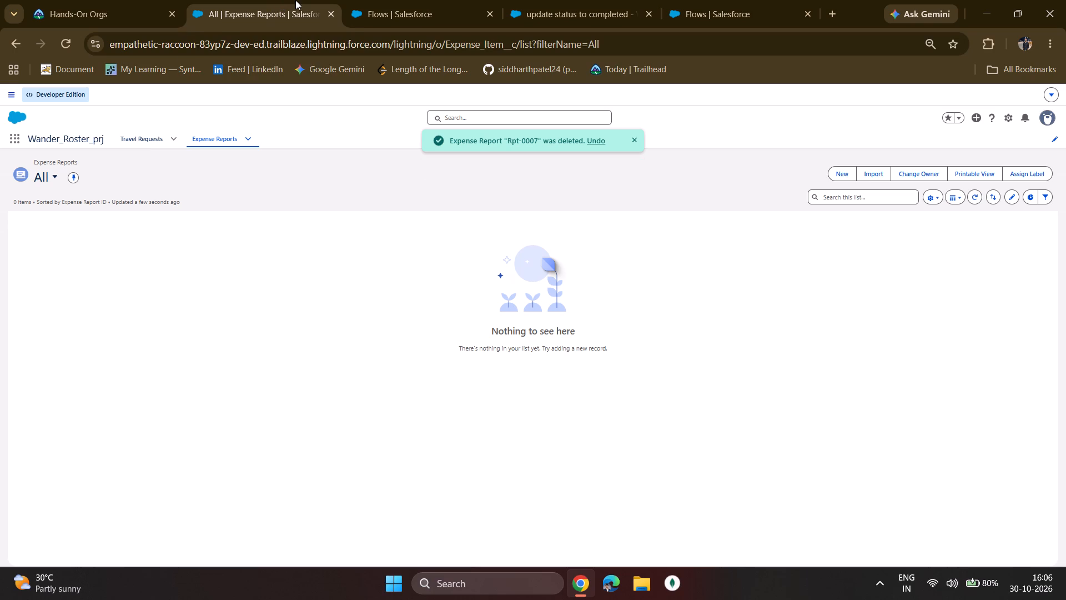
Switch to Salesforce Setup, search for "approva" and open the Approval Processes page.
{"action": "left_click", "coordinate": [383, 3]}
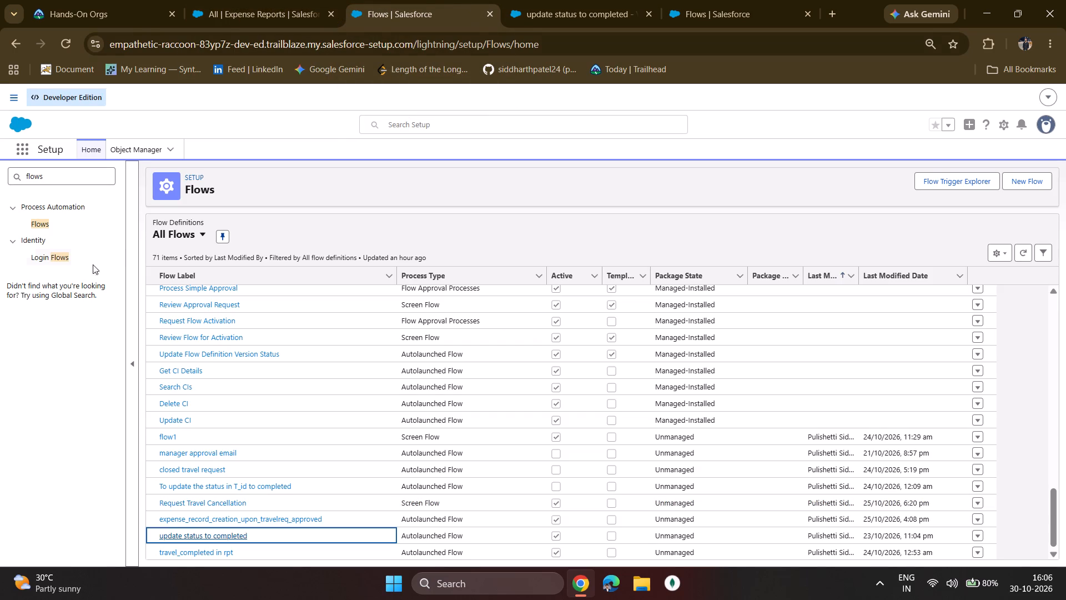
{"action": "left_click_drag", "start_coordinate": [55, 168], "coordinate": [47, 170]}
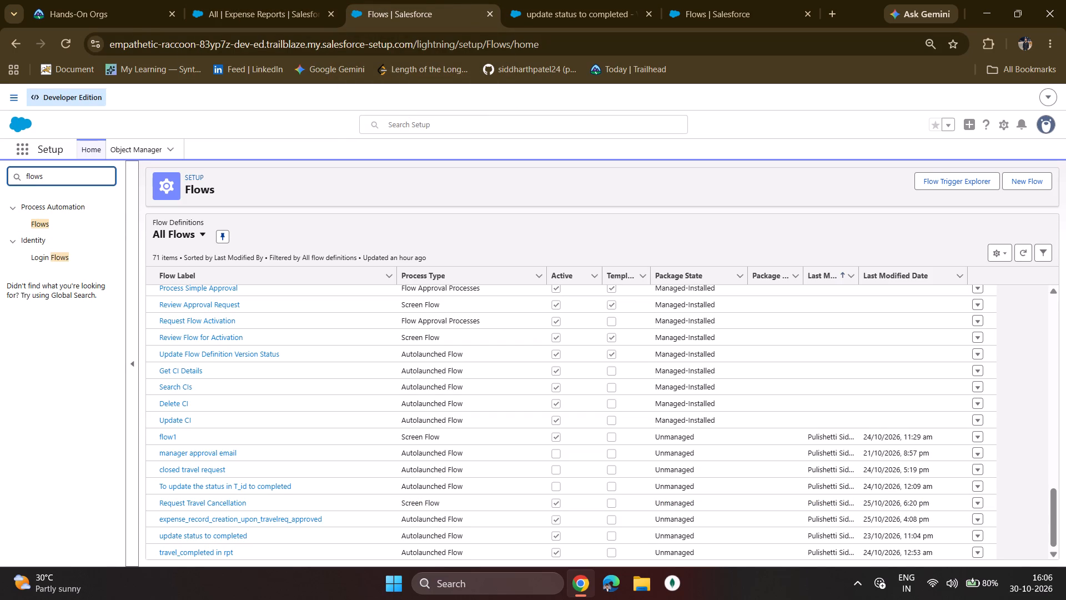
{"action": "key", "text": "ctrl+a"}
{"action": "key", "text": "BackSpace"}
{"action": "type", "text": "approva"}
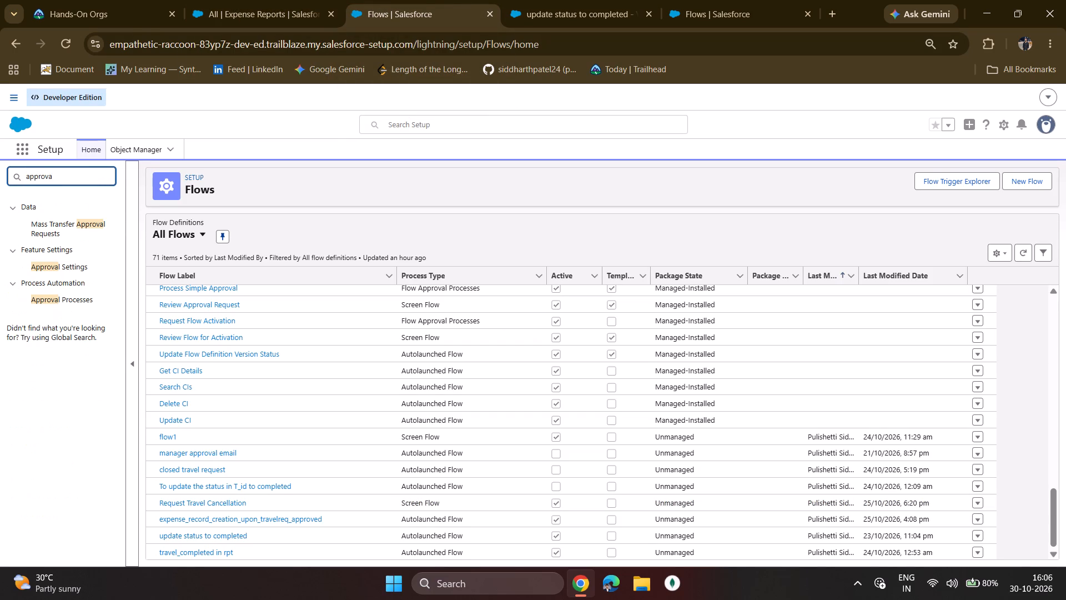
{"action": "left_click", "coordinate": [62, 268]}
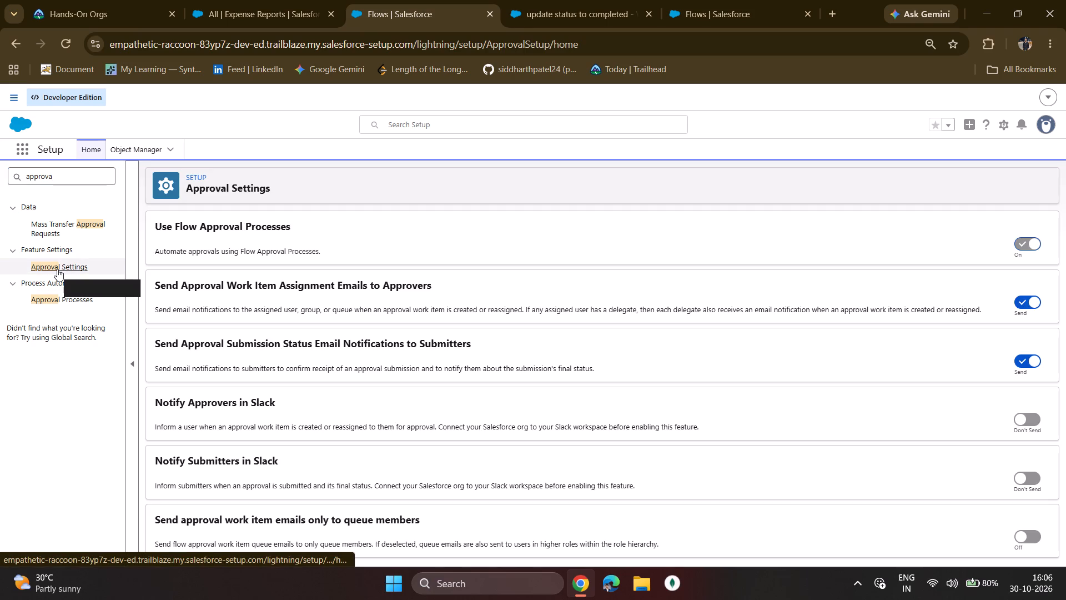
{"action": "left_click", "coordinate": [80, 300]}
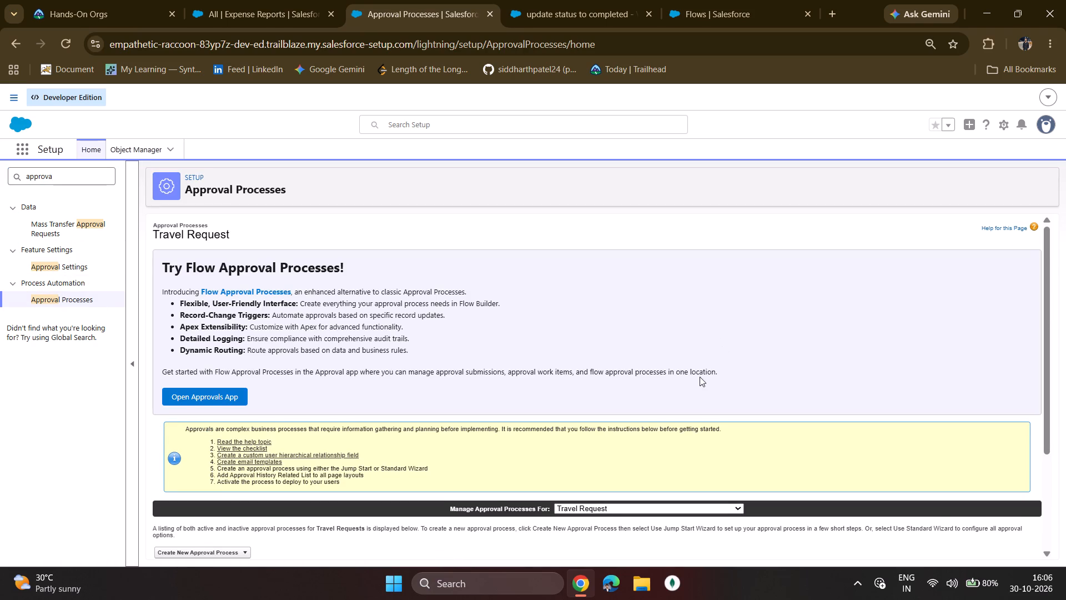
Show the approval processes for the Expense Report object and open the finace_approval process.
{"action": "scroll", "coordinate": [700, 377], "scroll_direction": "down", "scroll_amount": 3}
{"action": "left_click", "coordinate": [677, 371]}
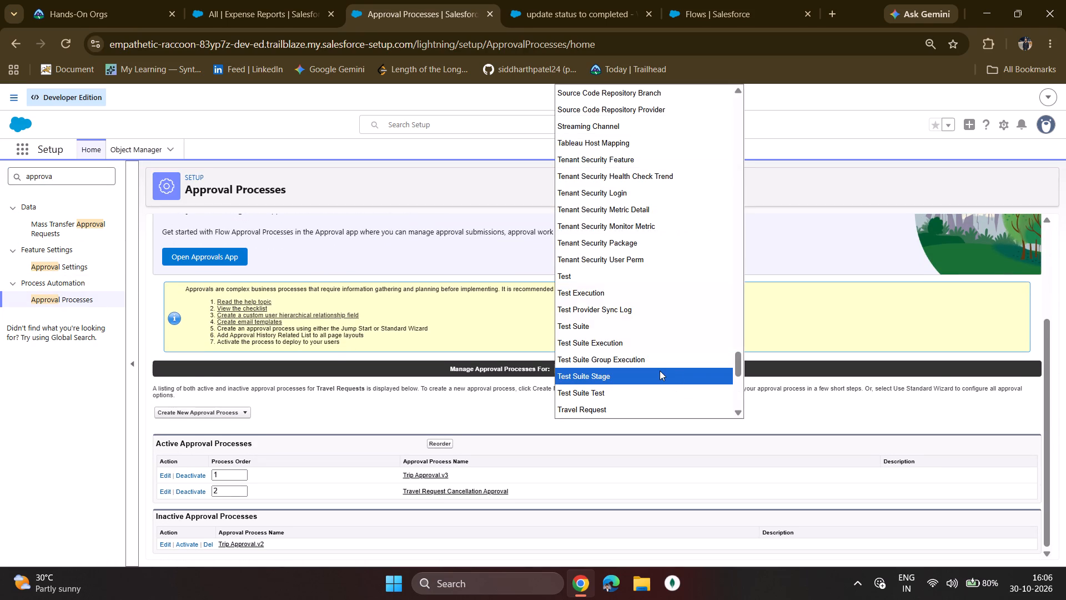
{"action": "type", "text": "expens"}
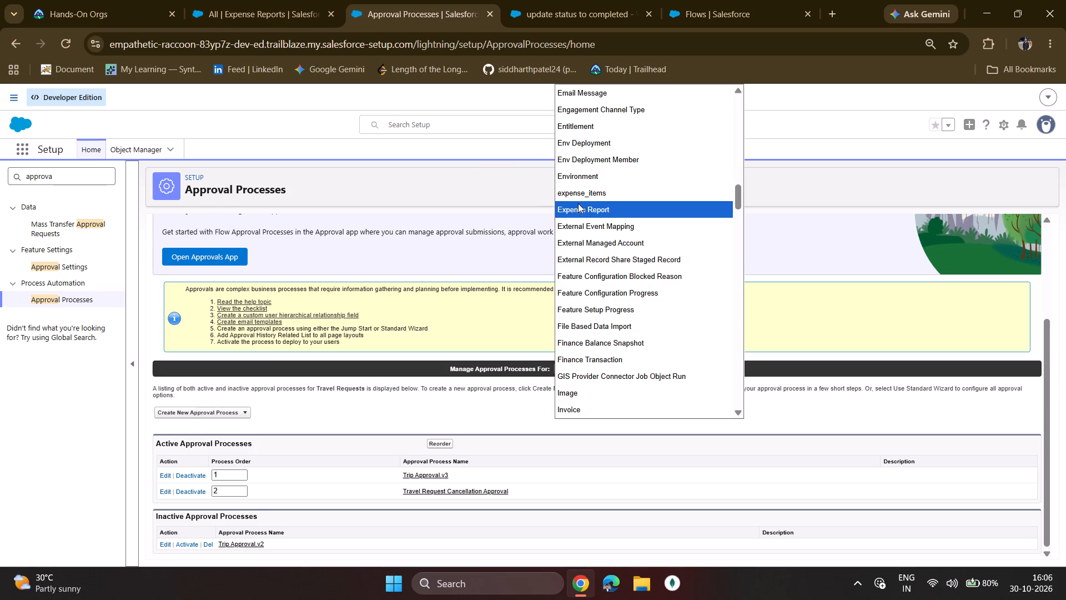
{"action": "left_click", "coordinate": [578, 203]}
{"action": "scroll", "coordinate": [515, 519], "scroll_direction": "down", "scroll_amount": 2}
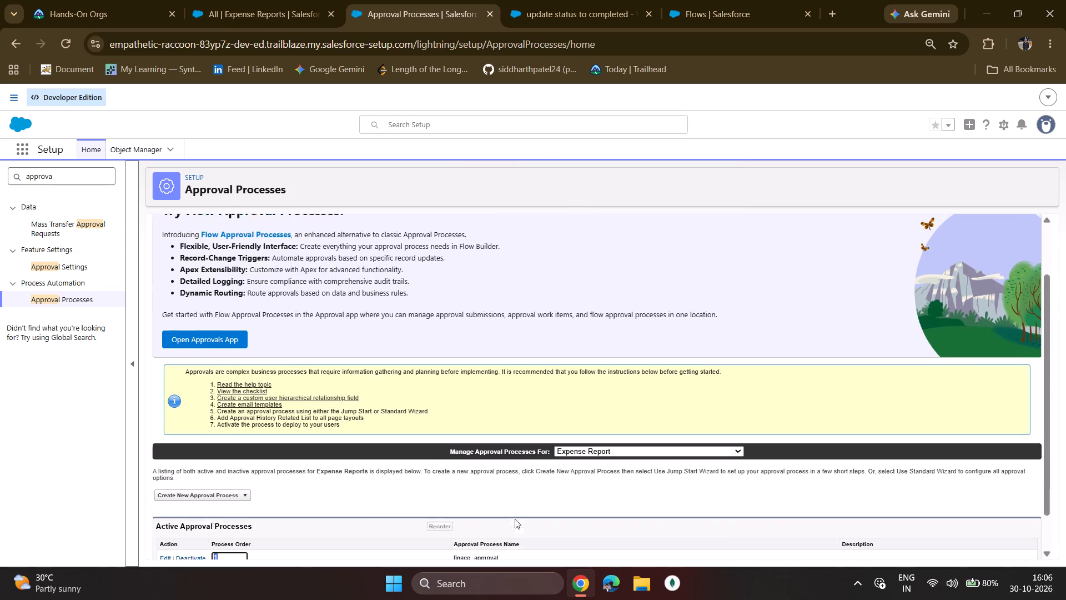
{"action": "scroll", "coordinate": [515, 519], "scroll_direction": "down", "scroll_amount": 3}
{"action": "left_click", "coordinate": [486, 498]}
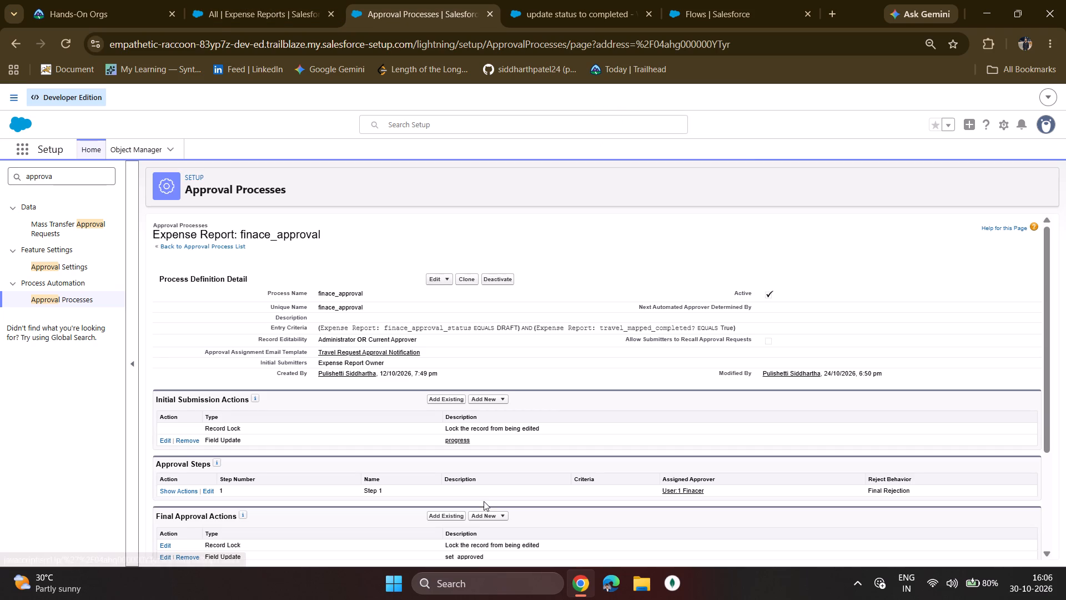
Examine the finace_approval process's entry criteria, submission, approval and rejection actions, including the actions defined under Step 1.
{"action": "scroll", "coordinate": [559, 330], "scroll_direction": "down", "scroll_amount": 5}
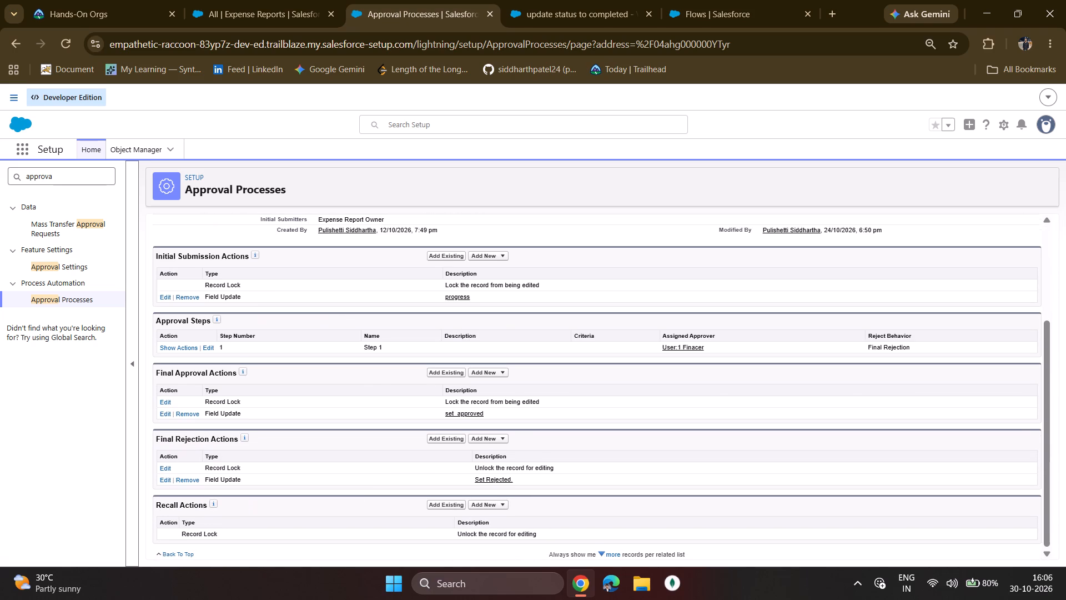
{"action": "scroll", "coordinate": [559, 330], "scroll_direction": "down", "scroll_amount": 4}
{"action": "scroll", "coordinate": [559, 330], "scroll_direction": "up", "scroll_amount": 5}
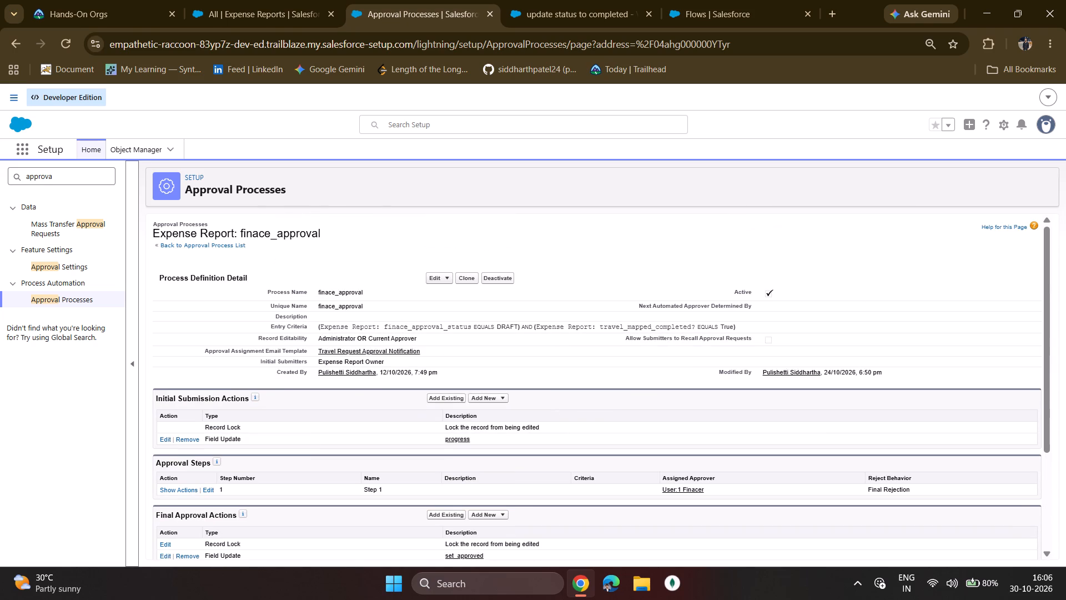
{"action": "scroll", "coordinate": [497, 327], "scroll_direction": "down", "scroll_amount": 3}
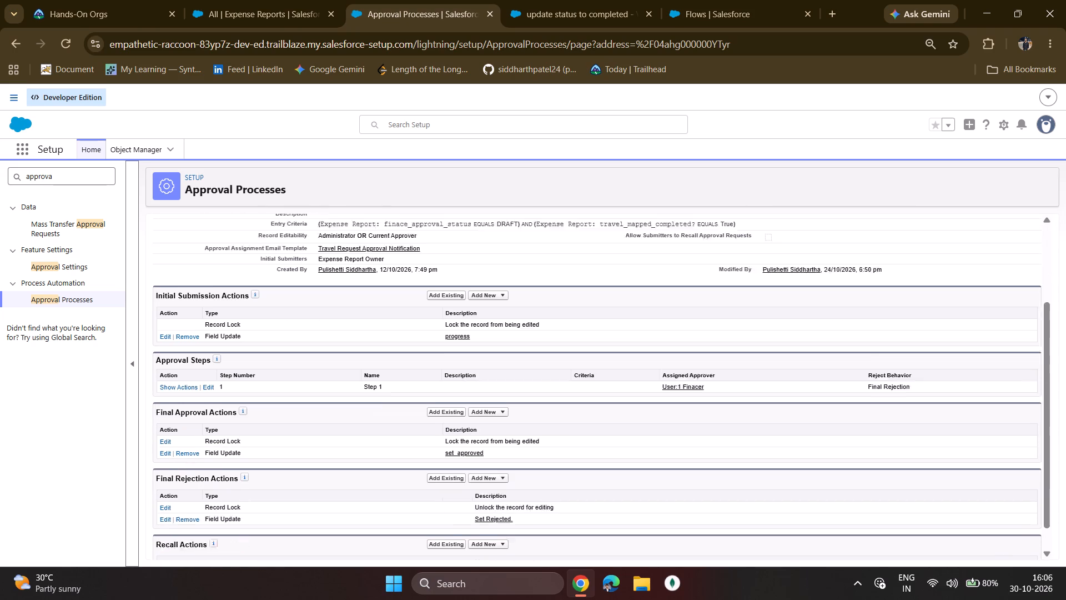
{"action": "scroll", "coordinate": [497, 327], "scroll_direction": "down", "scroll_amount": 2}
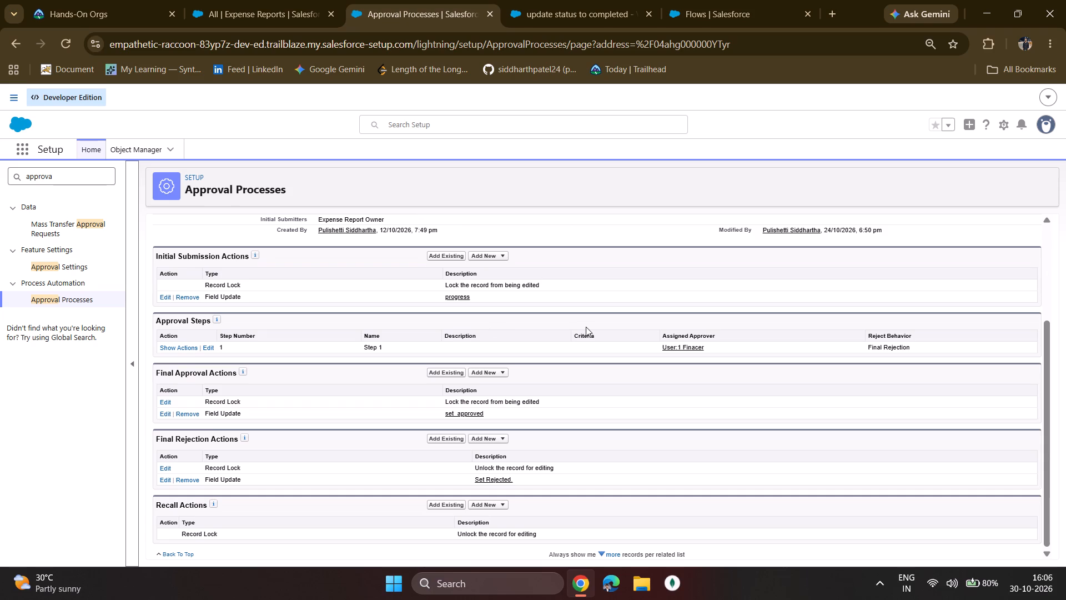
{"action": "left_click", "coordinate": [187, 349]}
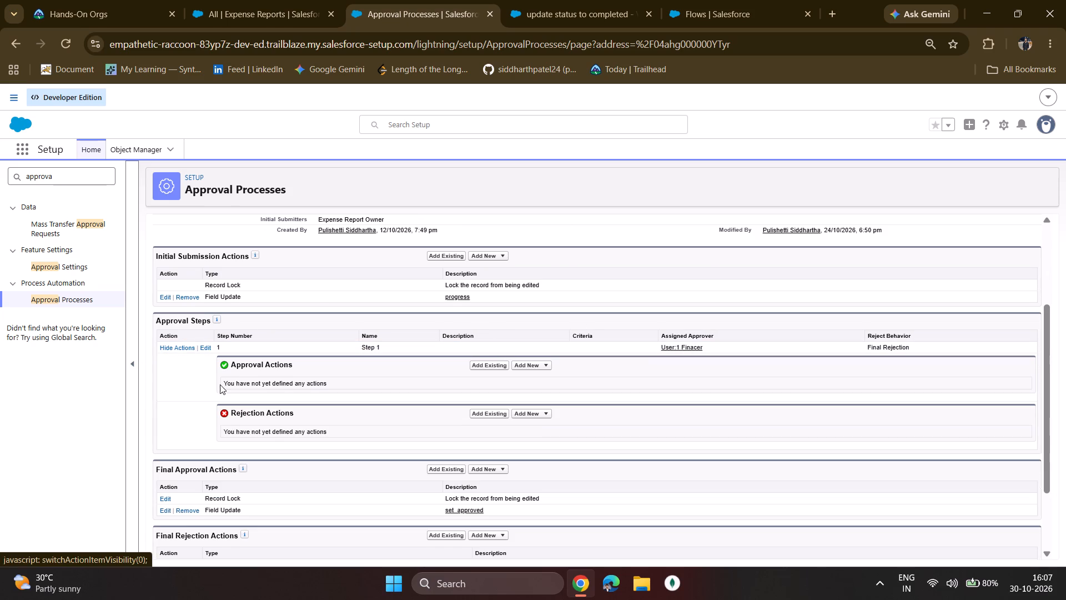
{"action": "scroll", "coordinate": [257, 430], "scroll_direction": "down", "scroll_amount": 4}
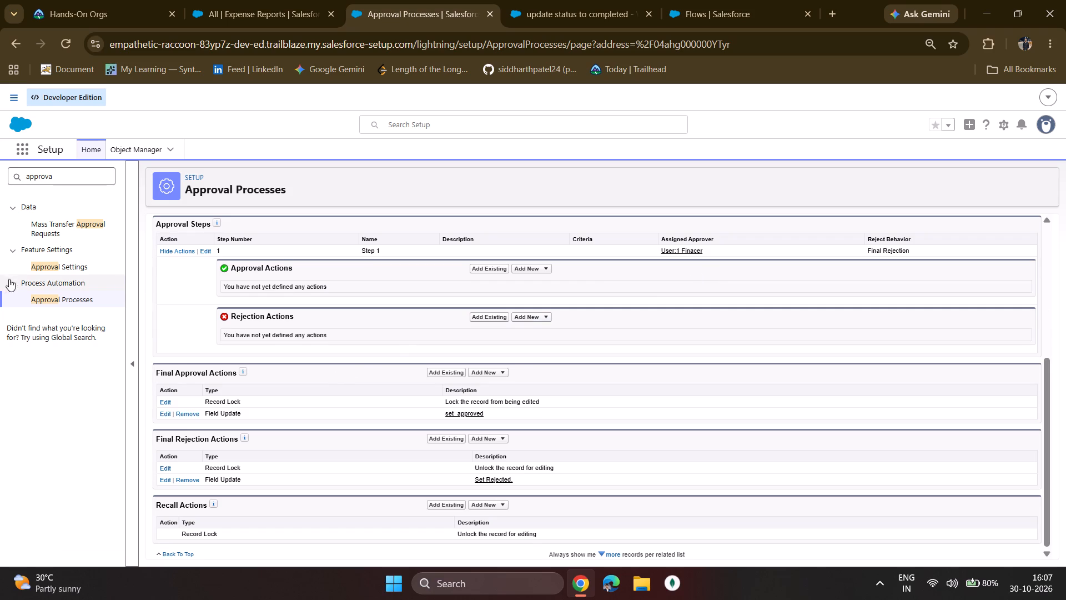
{"action": "left_click", "coordinate": [190, 286]}
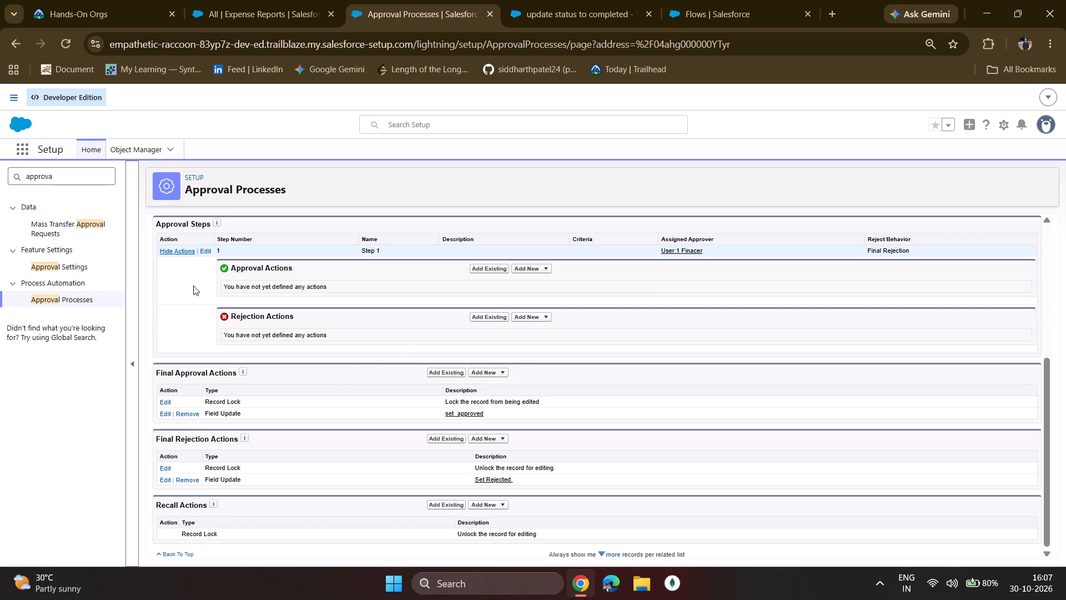
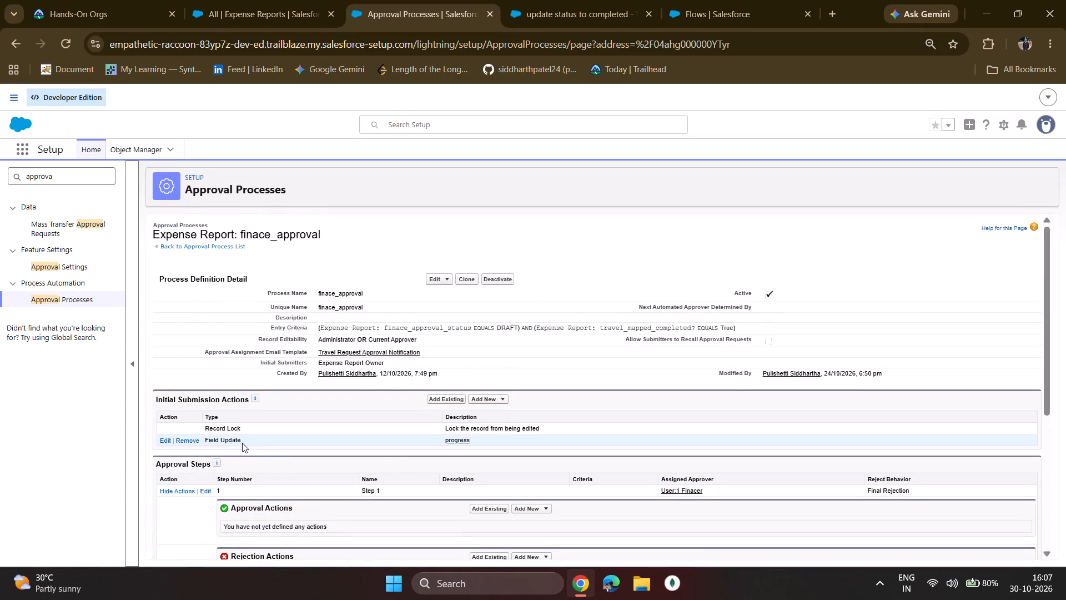
Open the progress field update from the initial submission actions, review its new field value settings in edit mode and save it.
{"action": "left_click", "coordinate": [451, 439]}
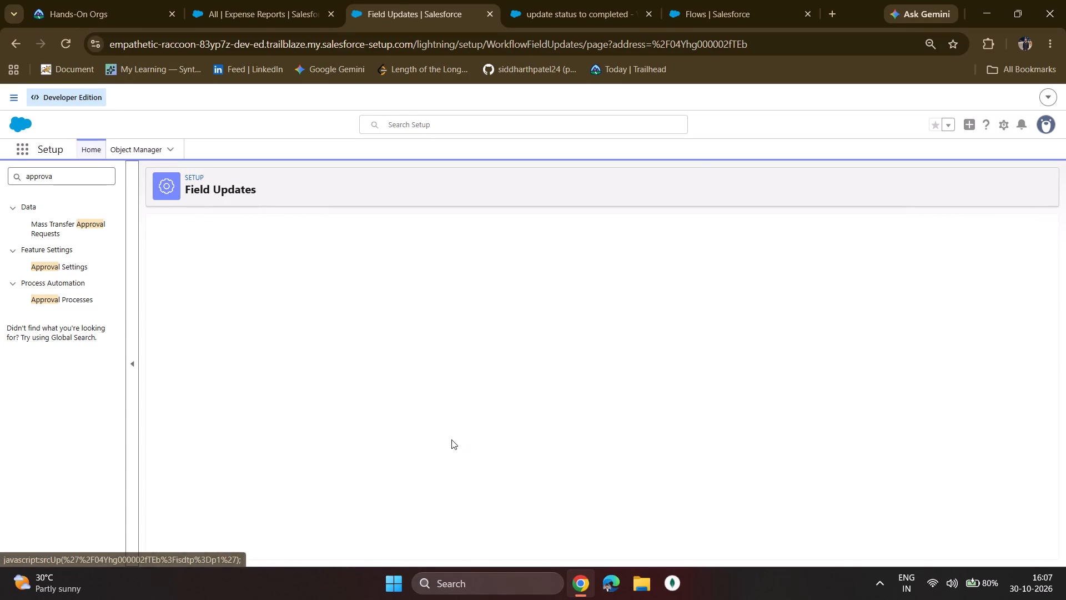
{"action": "scroll", "coordinate": [429, 442], "scroll_direction": "down", "scroll_amount": 1}
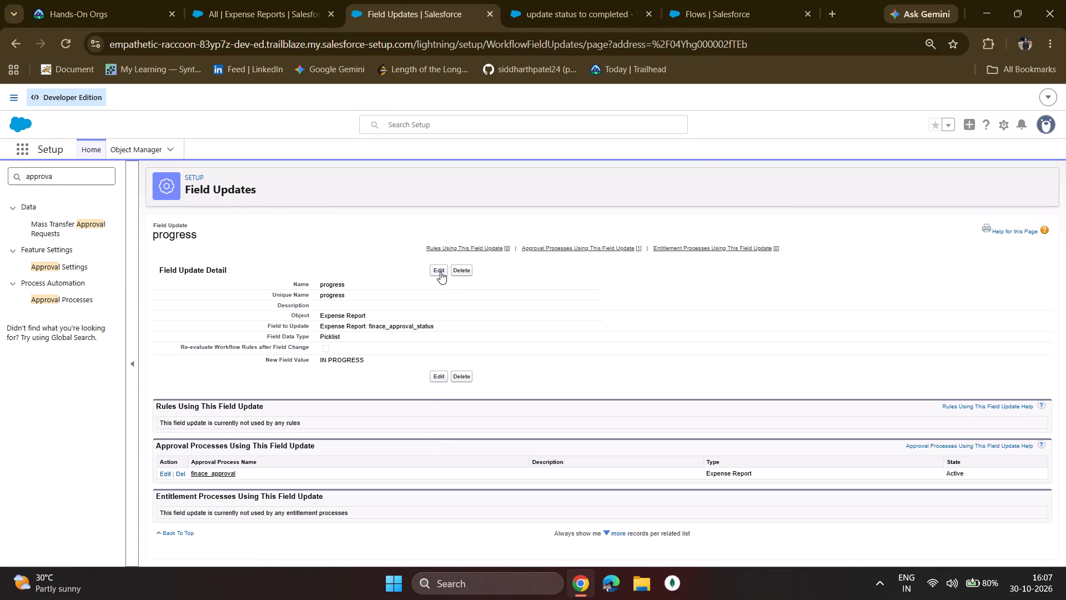
{"action": "left_click", "coordinate": [440, 272]}
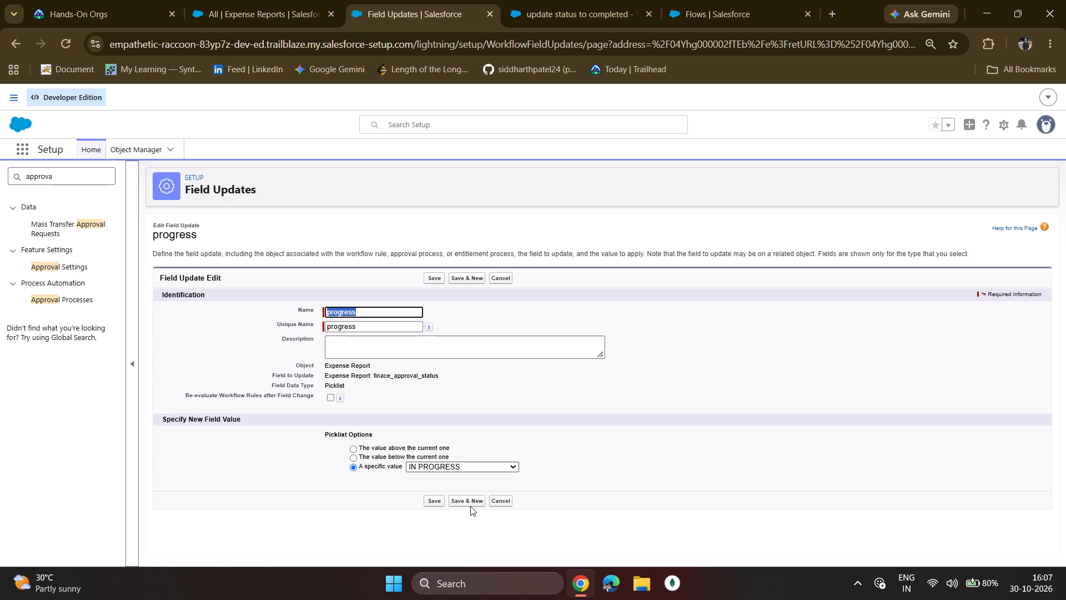
{"action": "left_click", "coordinate": [430, 503]}
{"action": "scroll", "coordinate": [428, 490], "scroll_direction": "down", "scroll_amount": 3}
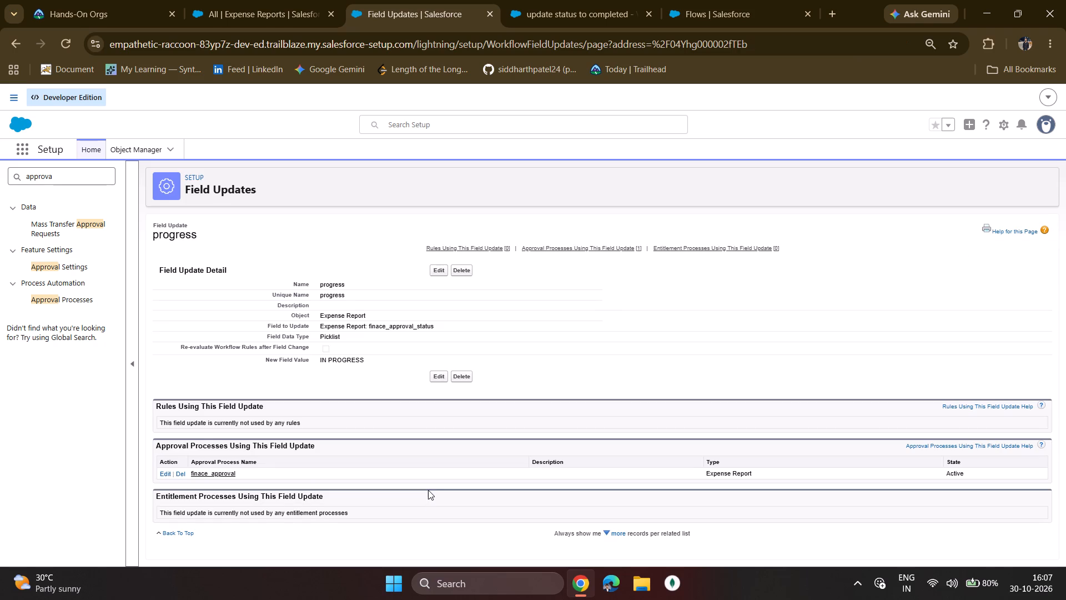
{"action": "scroll", "coordinate": [382, 469], "scroll_direction": "down", "scroll_amount": 4}
{"action": "scroll", "coordinate": [255, 444], "scroll_direction": "down", "scroll_amount": 4}
Return to the Expense Report approval processes, reopen finace_approval and examine its final approval, final rejection and recall actions.
{"action": "left_click", "coordinate": [292, 231]}
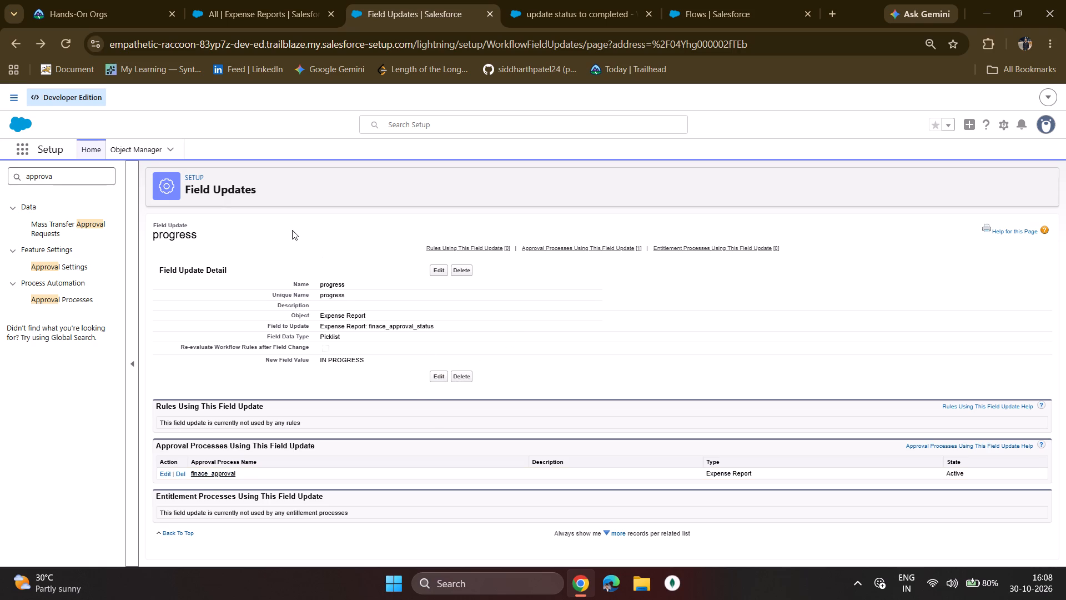
{"action": "left_click", "coordinate": [292, 230]}
{"action": "left_click", "coordinate": [296, 229]}
{"action": "left_click_drag", "start_coordinate": [296, 229], "coordinate": [315, 231]}
{"action": "left_click", "coordinate": [314, 231]}
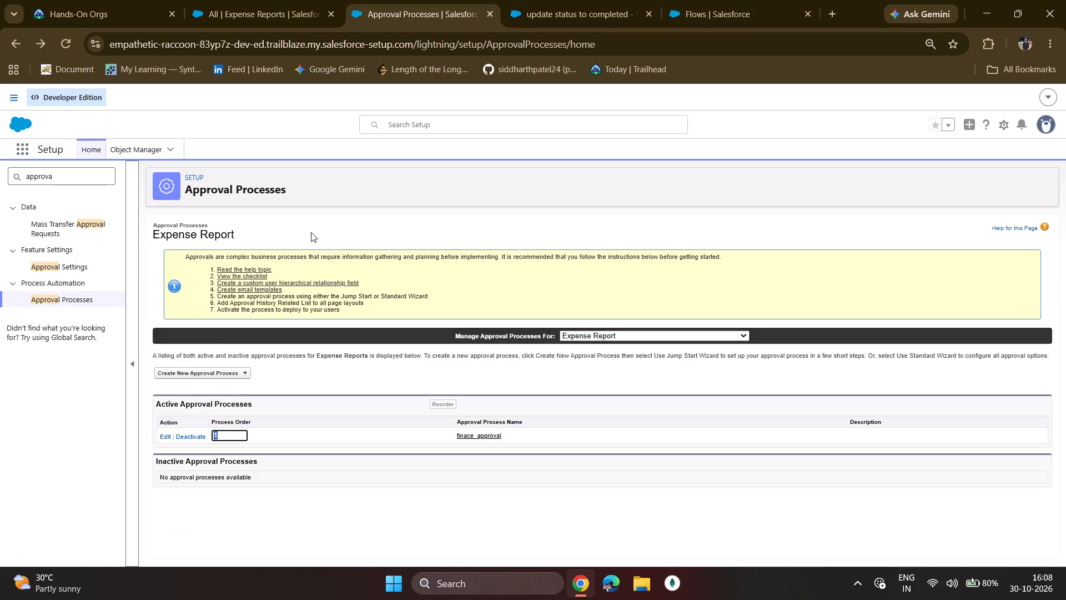
{"action": "scroll", "coordinate": [490, 351], "scroll_direction": "down", "scroll_amount": 5}
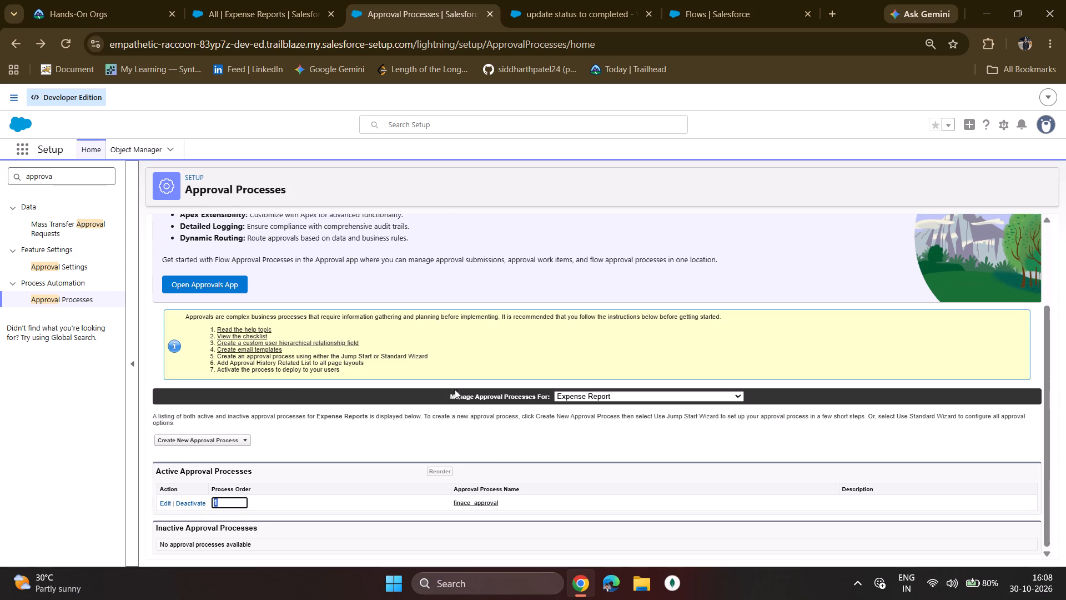
{"action": "left_click", "coordinate": [491, 504]}
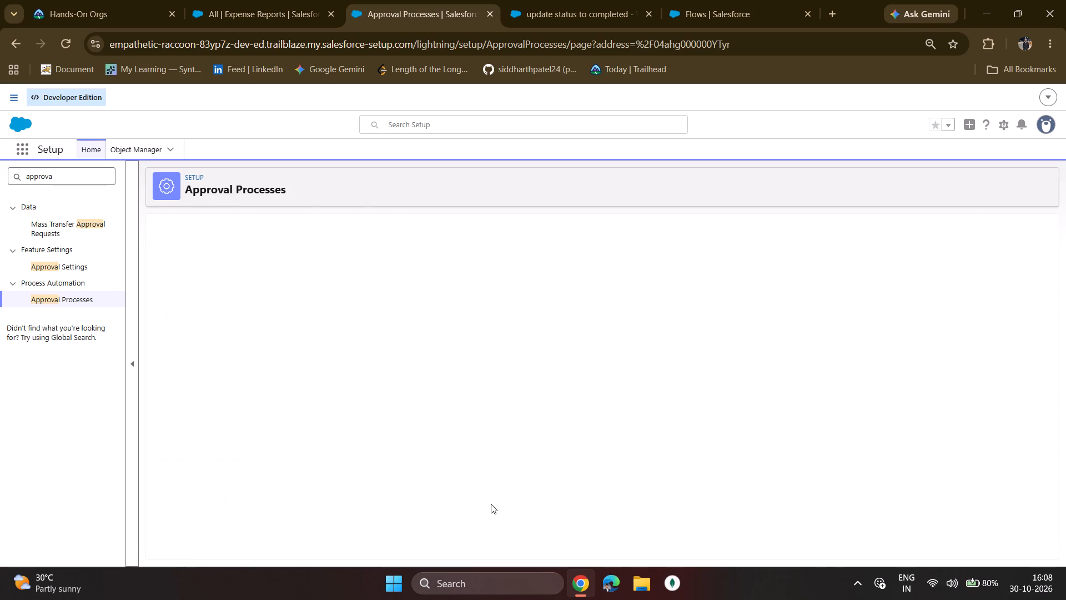
{"action": "scroll", "coordinate": [491, 504], "scroll_direction": "down", "scroll_amount": 2}
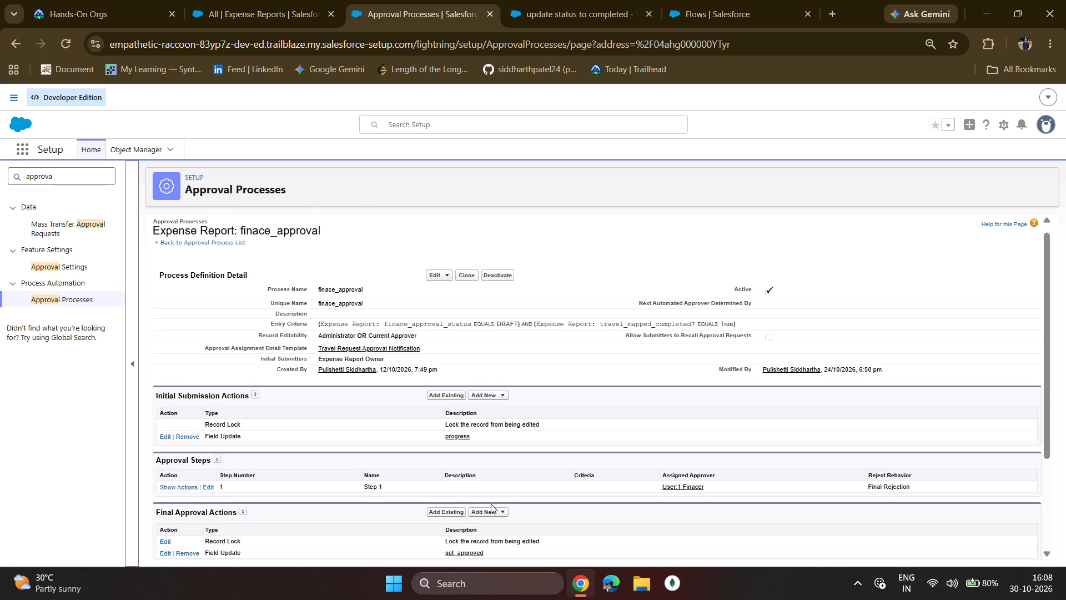
{"action": "scroll", "coordinate": [491, 504], "scroll_direction": "down", "scroll_amount": 2}
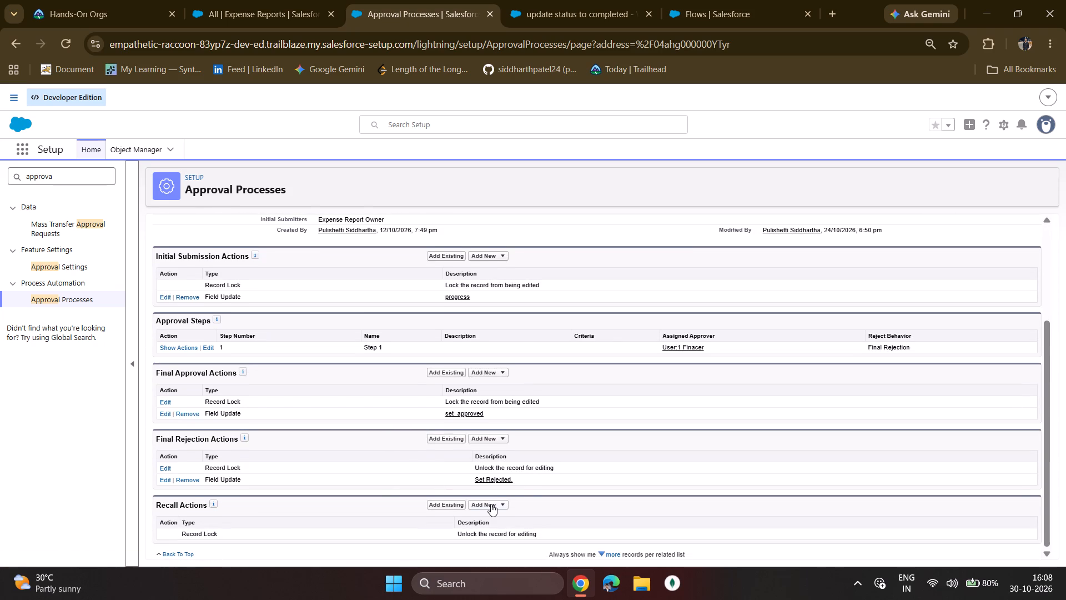
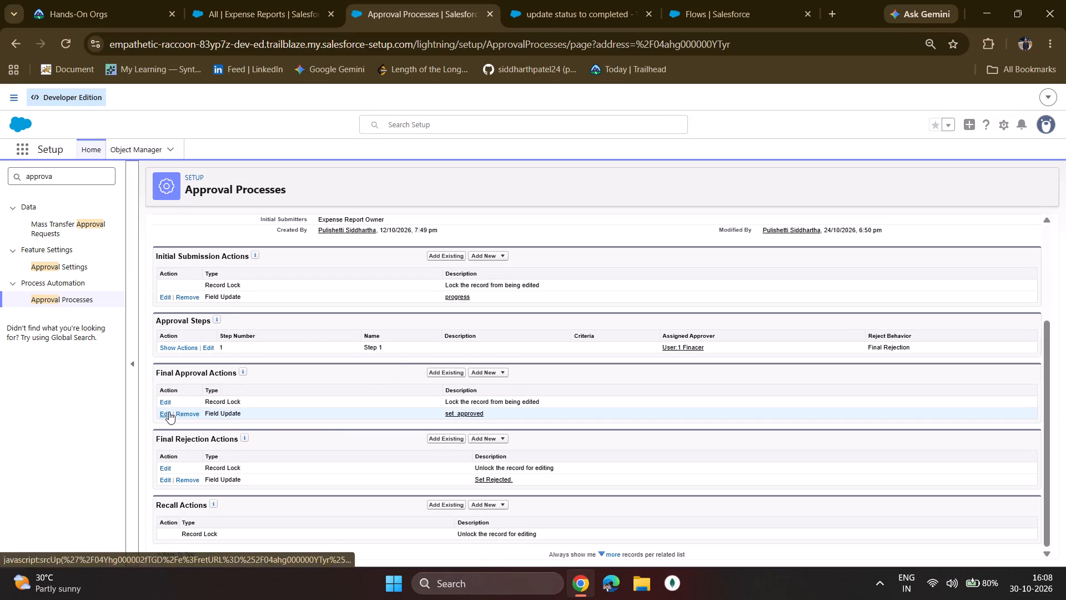
Open the set_approved field update from the final approval actions, review its new field value and leave without saving.
{"action": "left_click", "coordinate": [167, 412]}
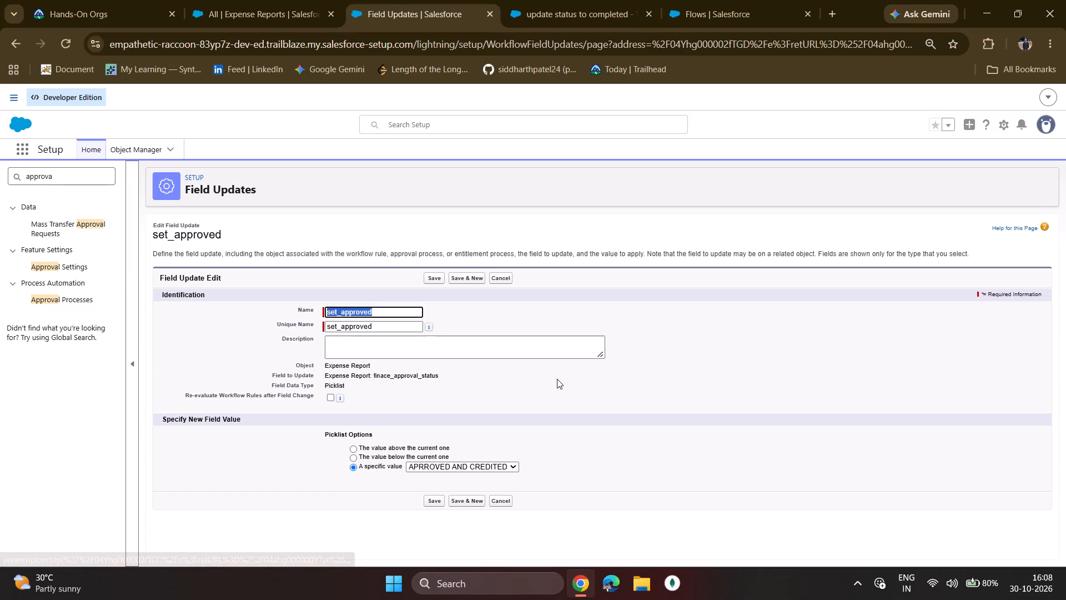
{"action": "left_click", "coordinate": [537, 397]}
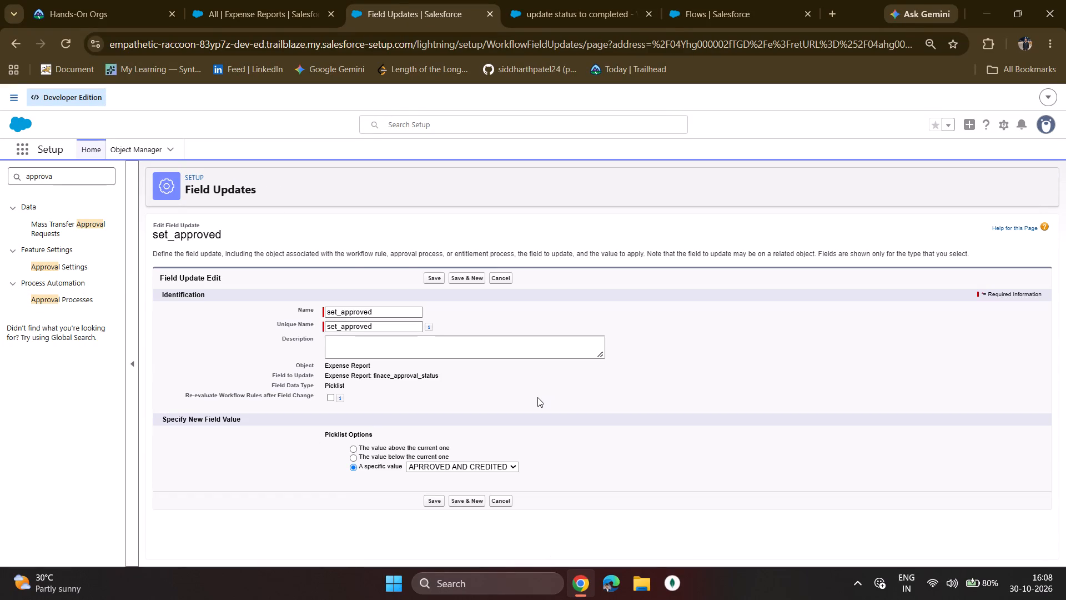
{"action": "left_click", "coordinate": [499, 503]}
Open the Set Rejected field update from the final rejection actions, review its new field value, save it and return to finace_approval.
{"action": "scroll", "coordinate": [499, 503], "scroll_direction": "down", "scroll_amount": 3}
{"action": "scroll", "coordinate": [270, 421], "scroll_direction": "down", "scroll_amount": 4}
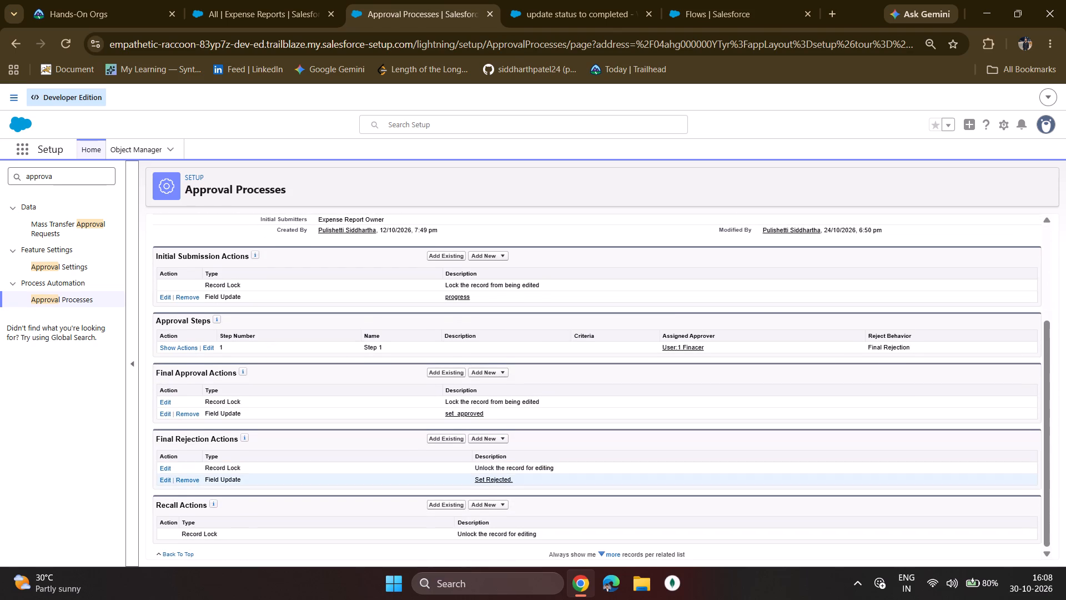
{"action": "left_click", "coordinate": [163, 479]}
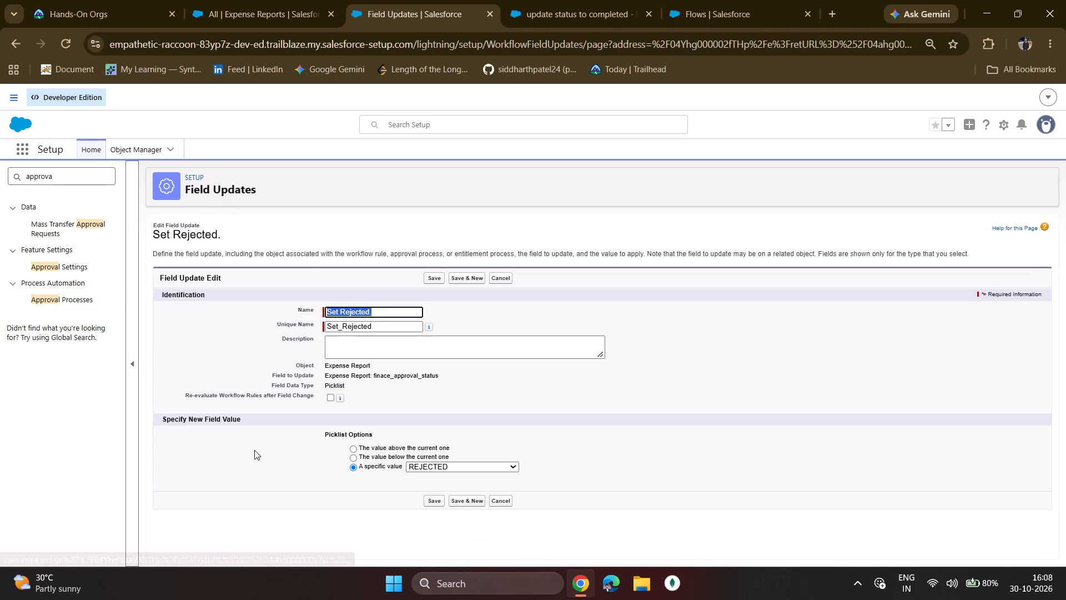
{"action": "scroll", "coordinate": [254, 450], "scroll_direction": "down", "scroll_amount": 3}
{"action": "left_click", "coordinate": [436, 501]}
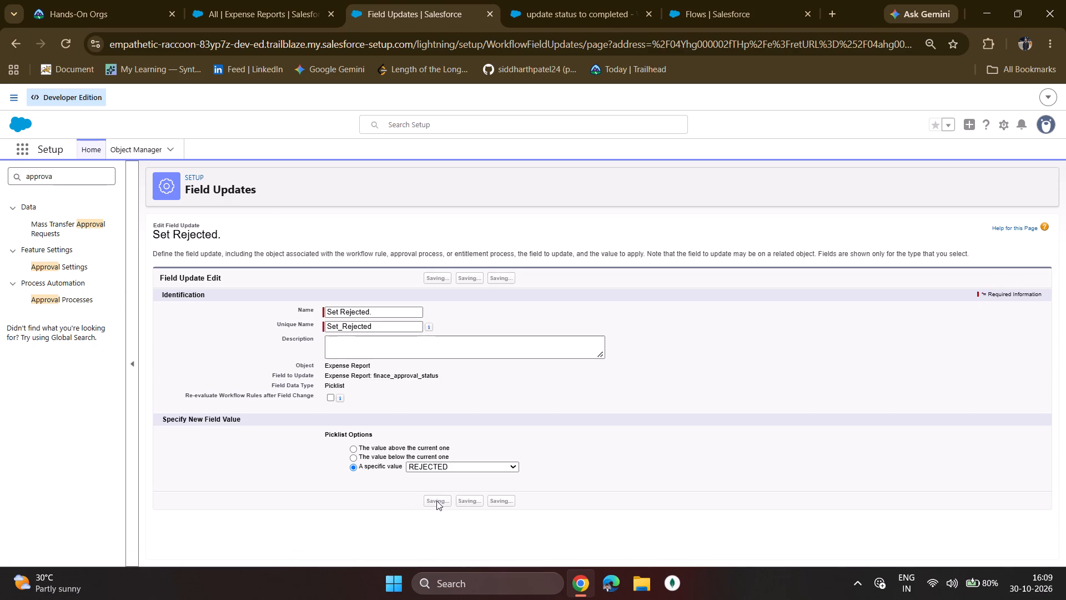
{"action": "scroll", "coordinate": [391, 496], "scroll_direction": "down", "scroll_amount": 3}
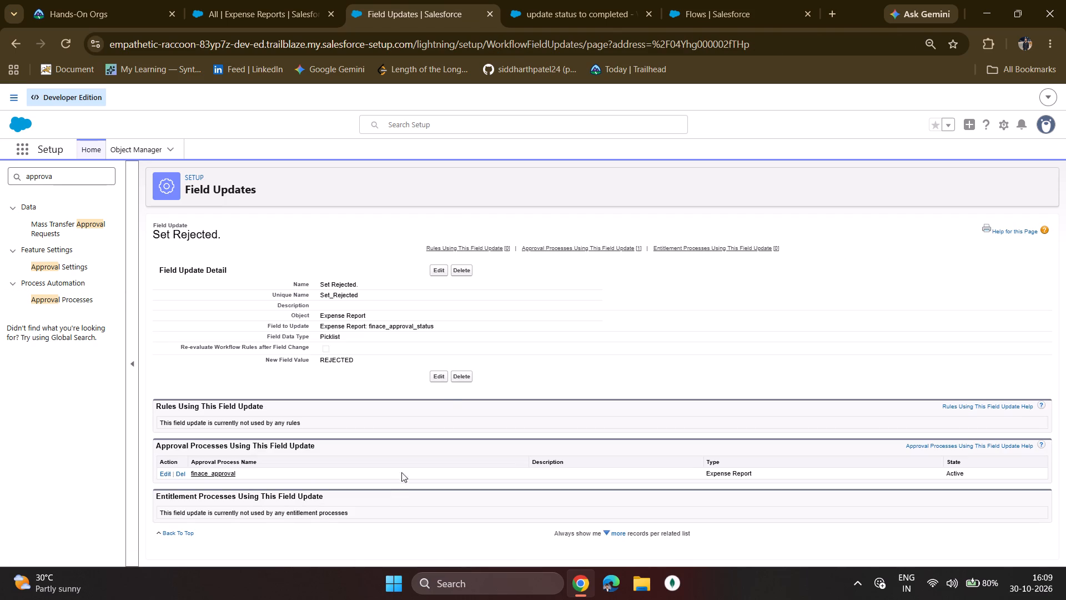
{"action": "left_click", "coordinate": [409, 397]}
{"action": "left_click", "coordinate": [410, 397]}
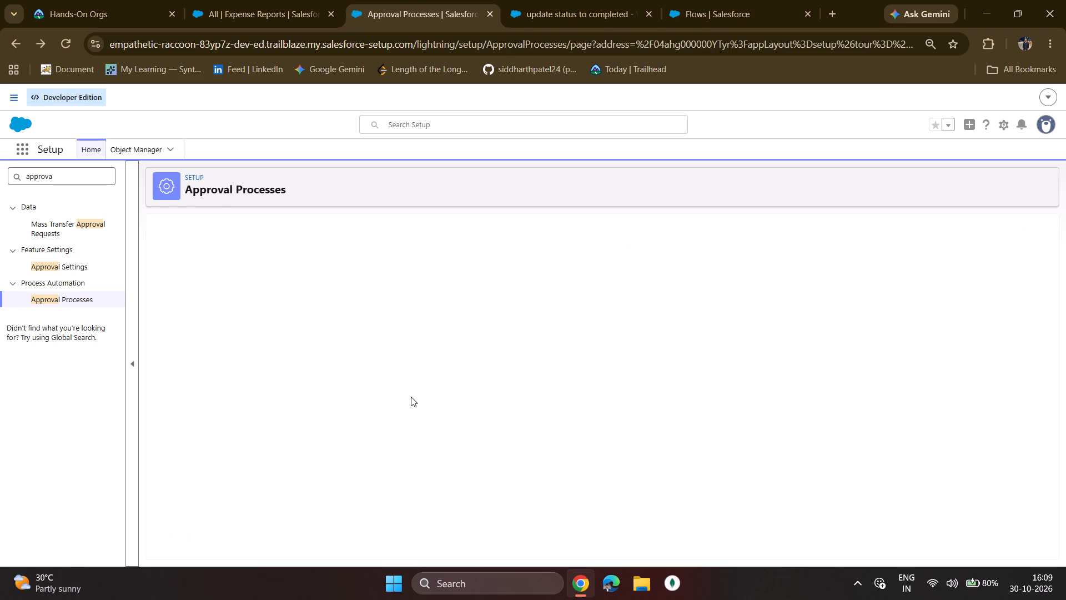
Reopen the progress field update from the initial submission actions, inspect its available picklist values and leave without saving.
{"action": "scroll", "coordinate": [411, 397], "scroll_direction": "down", "scroll_amount": 5}
{"action": "scroll", "coordinate": [411, 397], "scroll_direction": "up", "scroll_amount": 2}
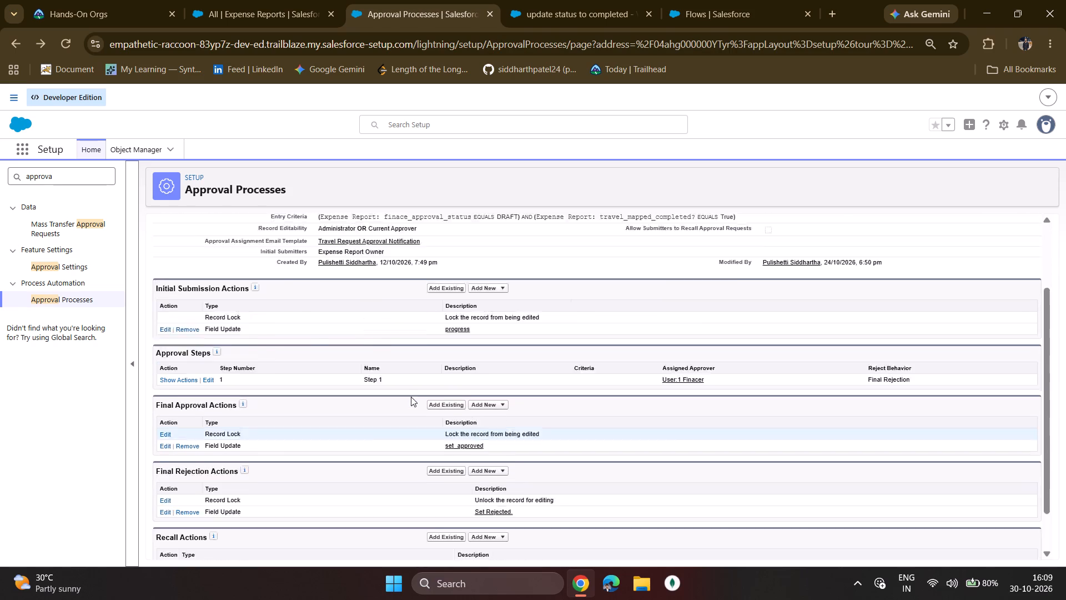
{"action": "scroll", "coordinate": [411, 397], "scroll_direction": "down", "scroll_amount": 2}
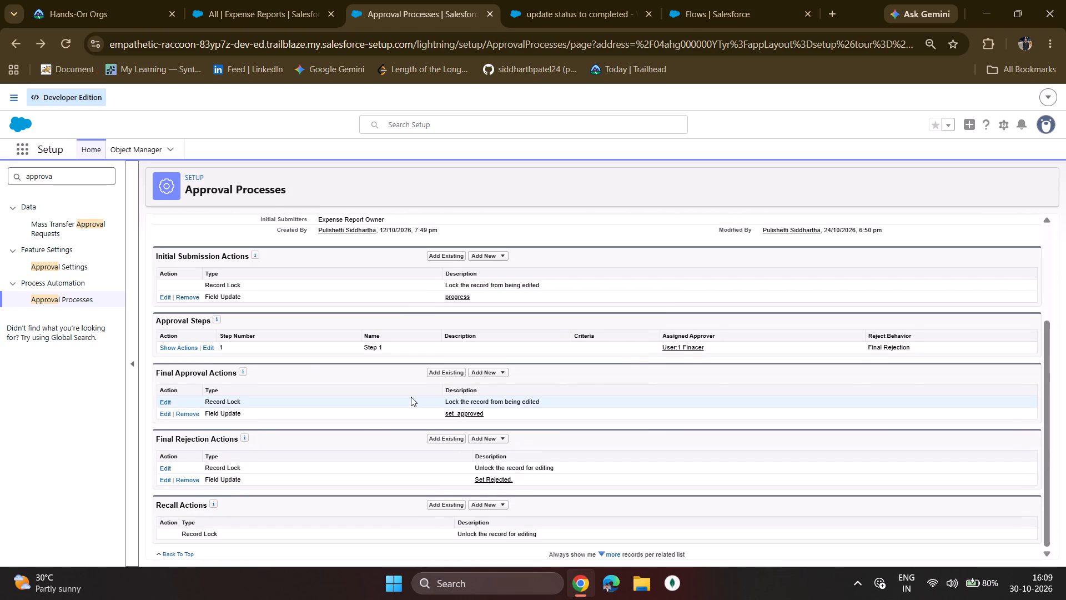
{"action": "left_click", "coordinate": [165, 299]}
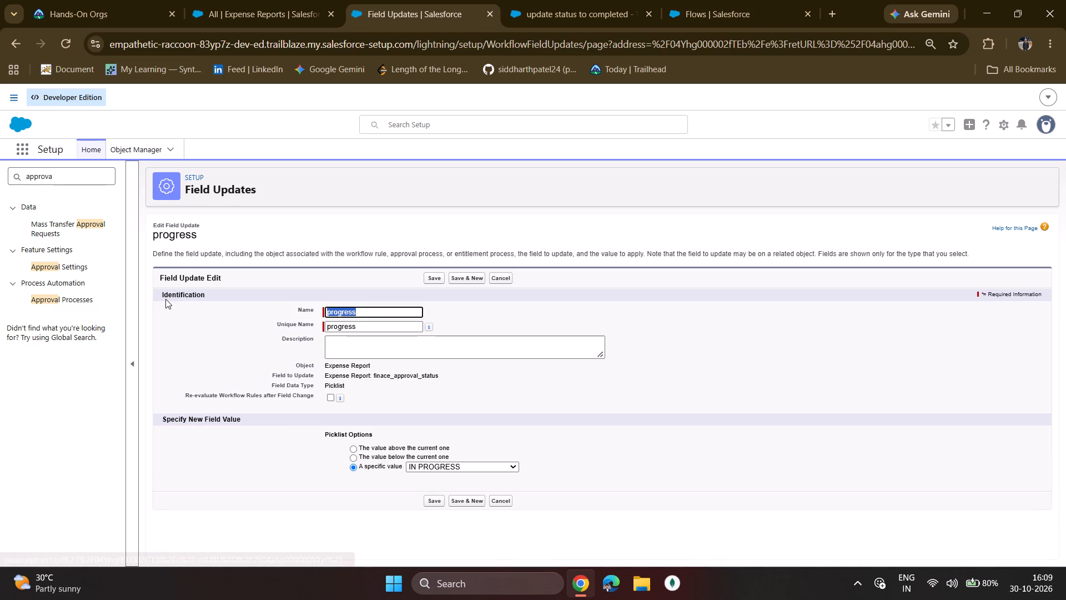
{"action": "left_click", "coordinate": [261, 337]}
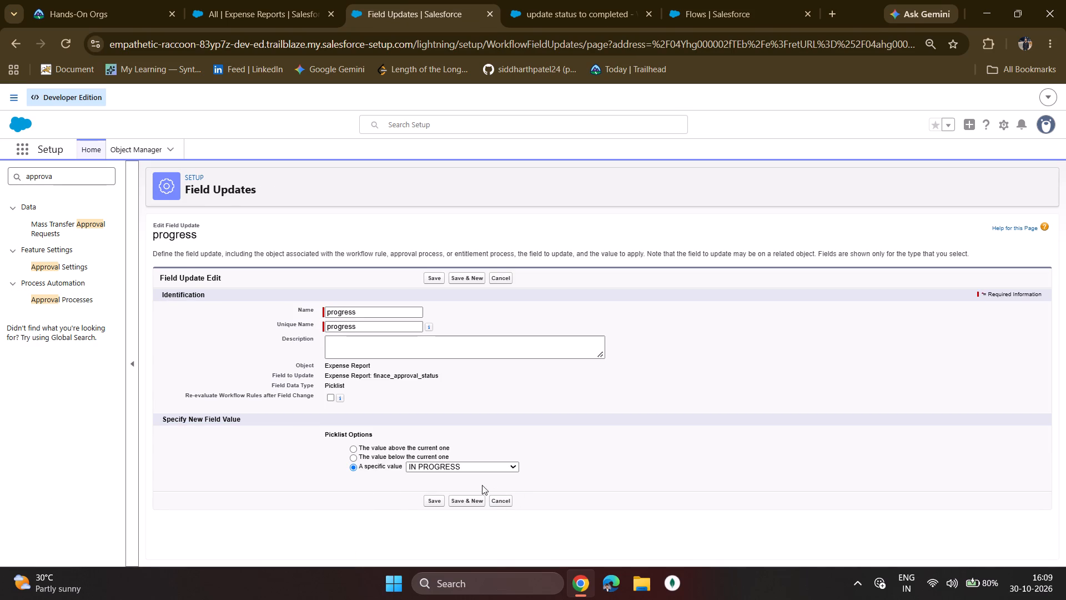
{"action": "left_click", "coordinate": [484, 467]}
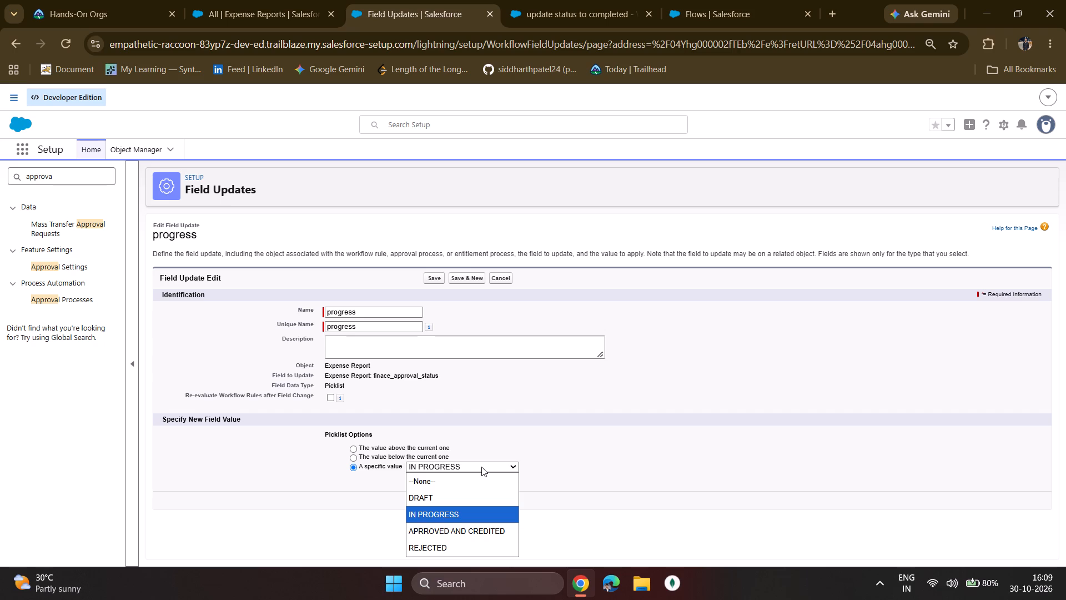
{"action": "left_click", "coordinate": [481, 468]}
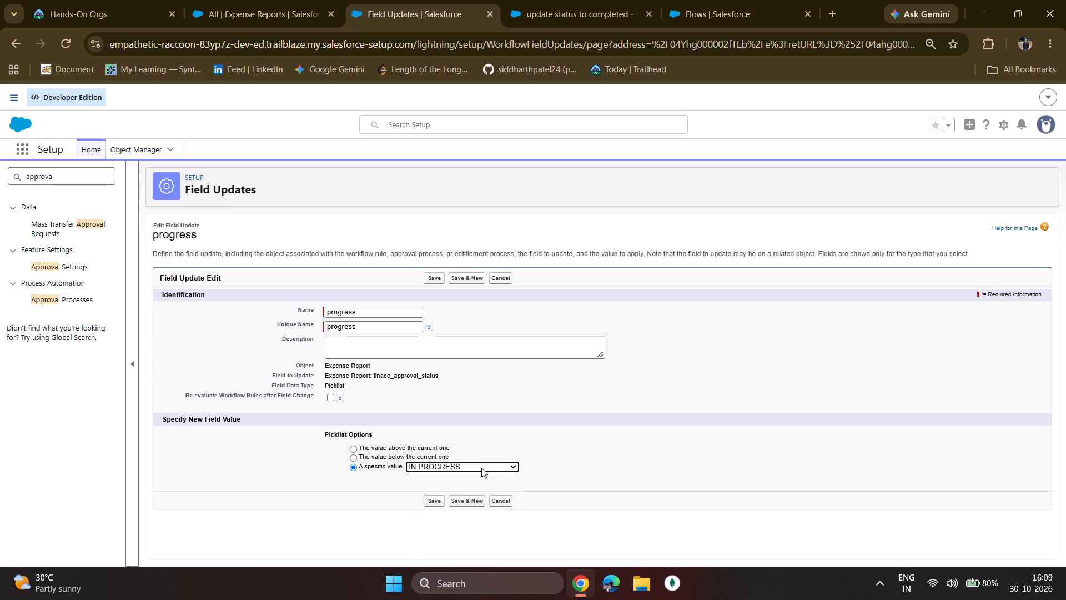
{"action": "left_click", "coordinate": [498, 497]}
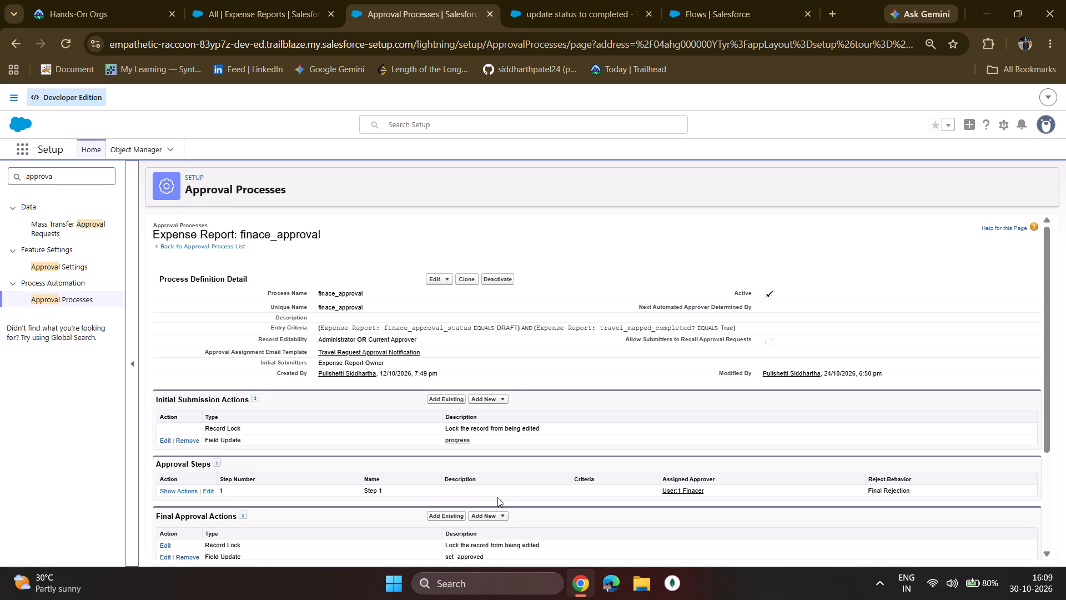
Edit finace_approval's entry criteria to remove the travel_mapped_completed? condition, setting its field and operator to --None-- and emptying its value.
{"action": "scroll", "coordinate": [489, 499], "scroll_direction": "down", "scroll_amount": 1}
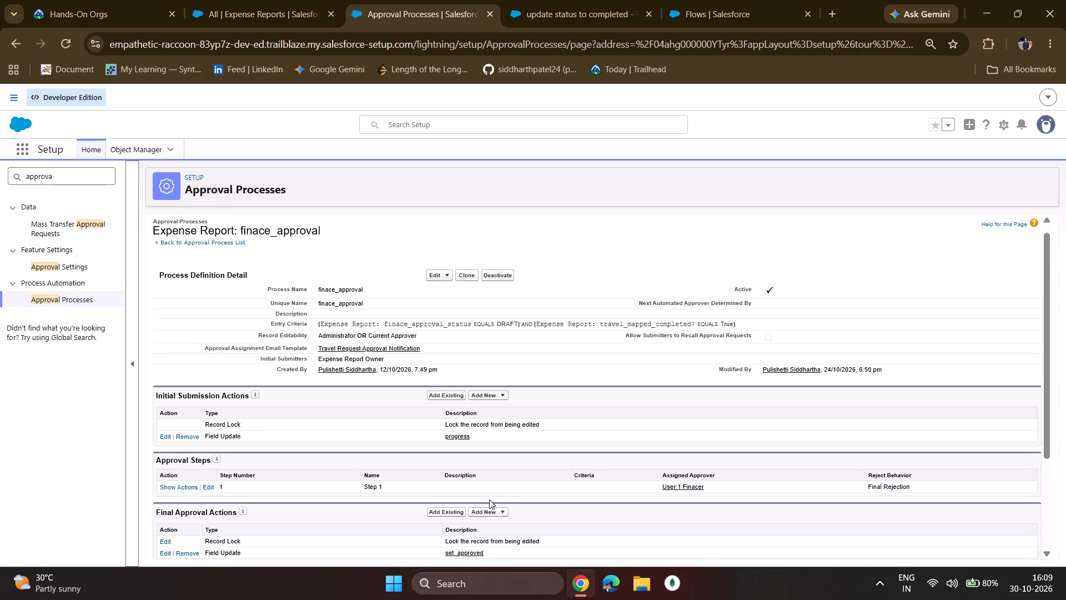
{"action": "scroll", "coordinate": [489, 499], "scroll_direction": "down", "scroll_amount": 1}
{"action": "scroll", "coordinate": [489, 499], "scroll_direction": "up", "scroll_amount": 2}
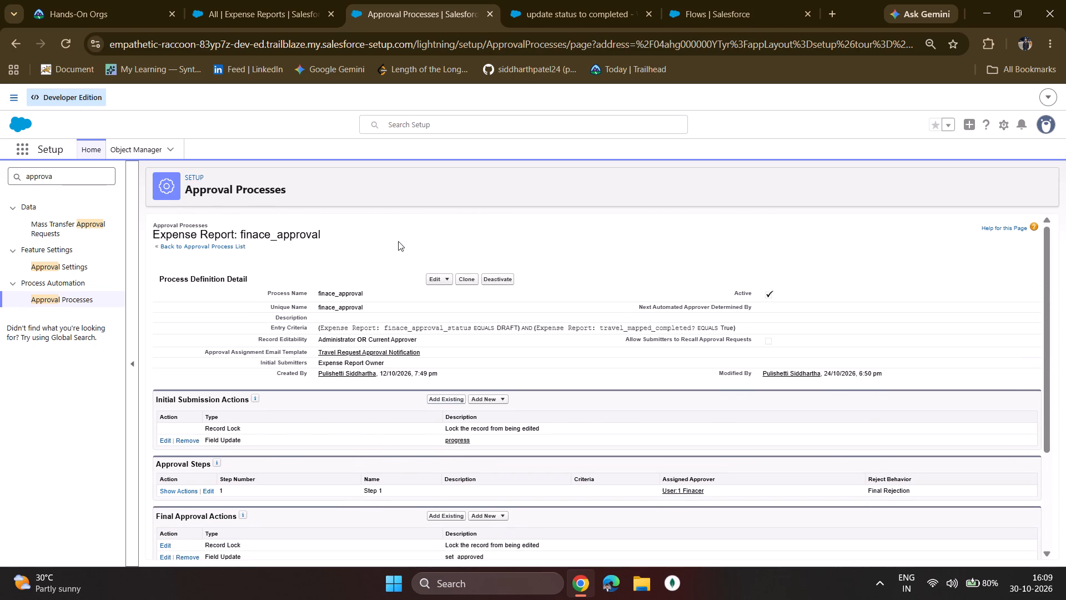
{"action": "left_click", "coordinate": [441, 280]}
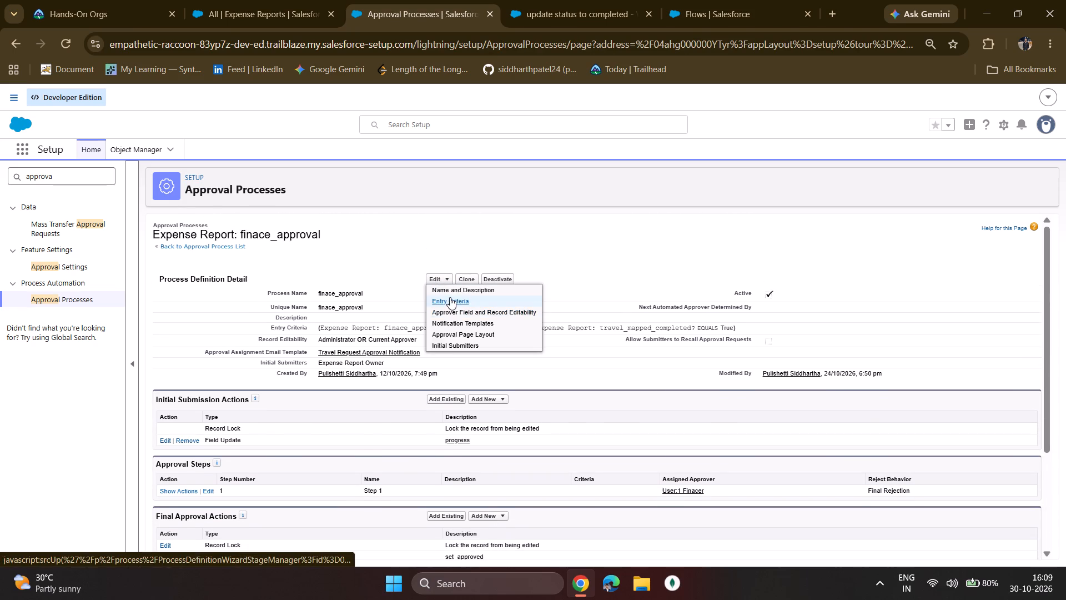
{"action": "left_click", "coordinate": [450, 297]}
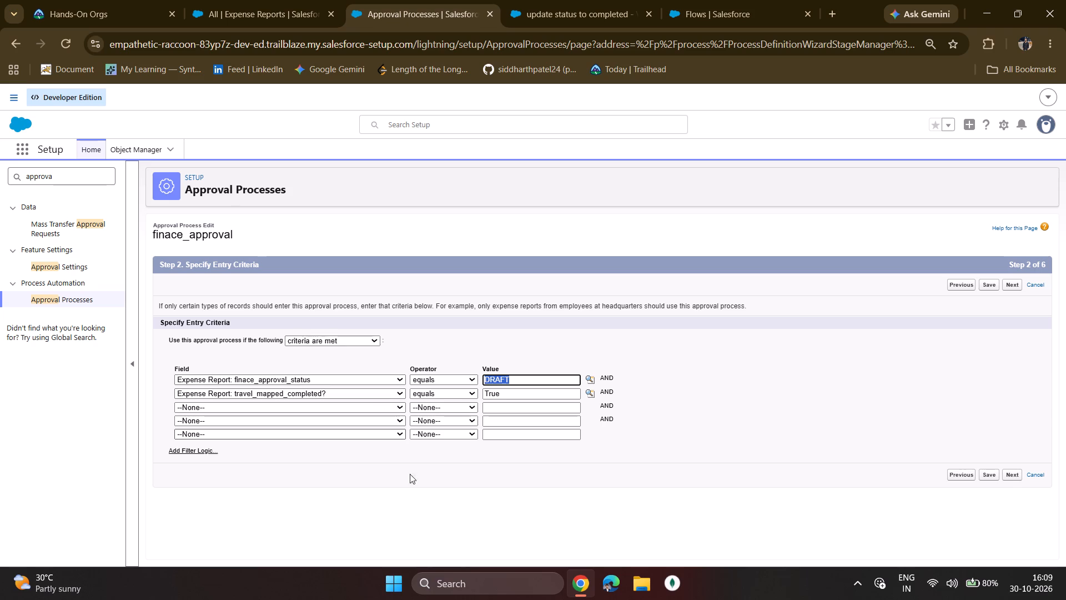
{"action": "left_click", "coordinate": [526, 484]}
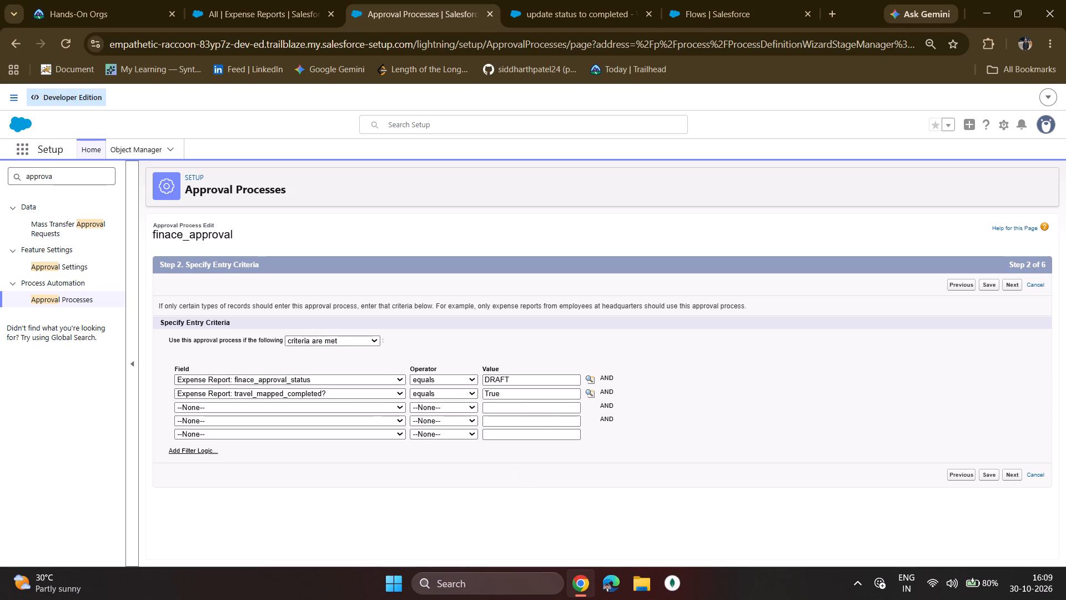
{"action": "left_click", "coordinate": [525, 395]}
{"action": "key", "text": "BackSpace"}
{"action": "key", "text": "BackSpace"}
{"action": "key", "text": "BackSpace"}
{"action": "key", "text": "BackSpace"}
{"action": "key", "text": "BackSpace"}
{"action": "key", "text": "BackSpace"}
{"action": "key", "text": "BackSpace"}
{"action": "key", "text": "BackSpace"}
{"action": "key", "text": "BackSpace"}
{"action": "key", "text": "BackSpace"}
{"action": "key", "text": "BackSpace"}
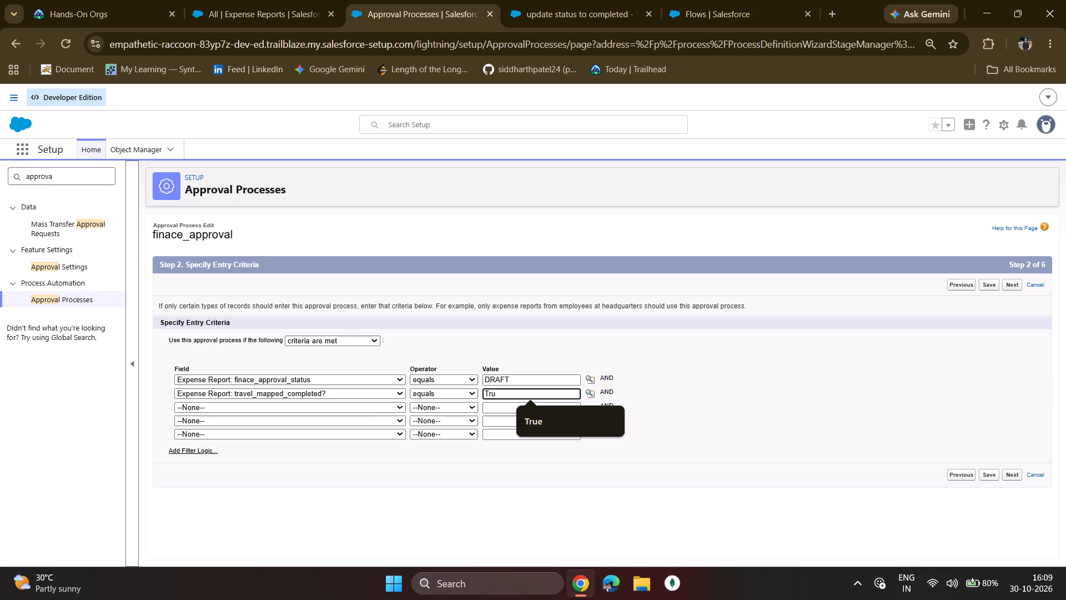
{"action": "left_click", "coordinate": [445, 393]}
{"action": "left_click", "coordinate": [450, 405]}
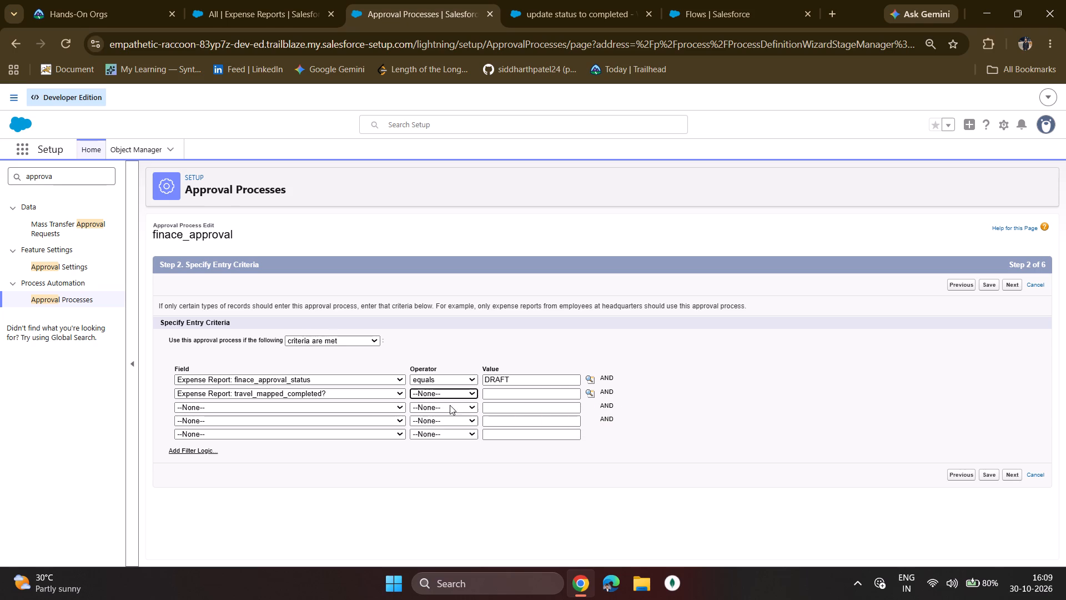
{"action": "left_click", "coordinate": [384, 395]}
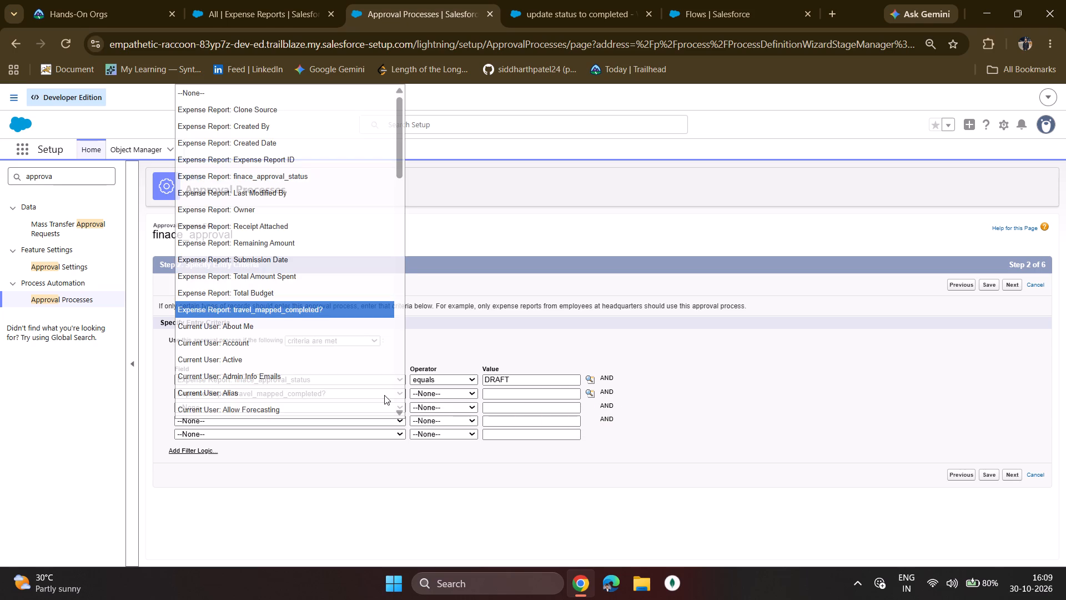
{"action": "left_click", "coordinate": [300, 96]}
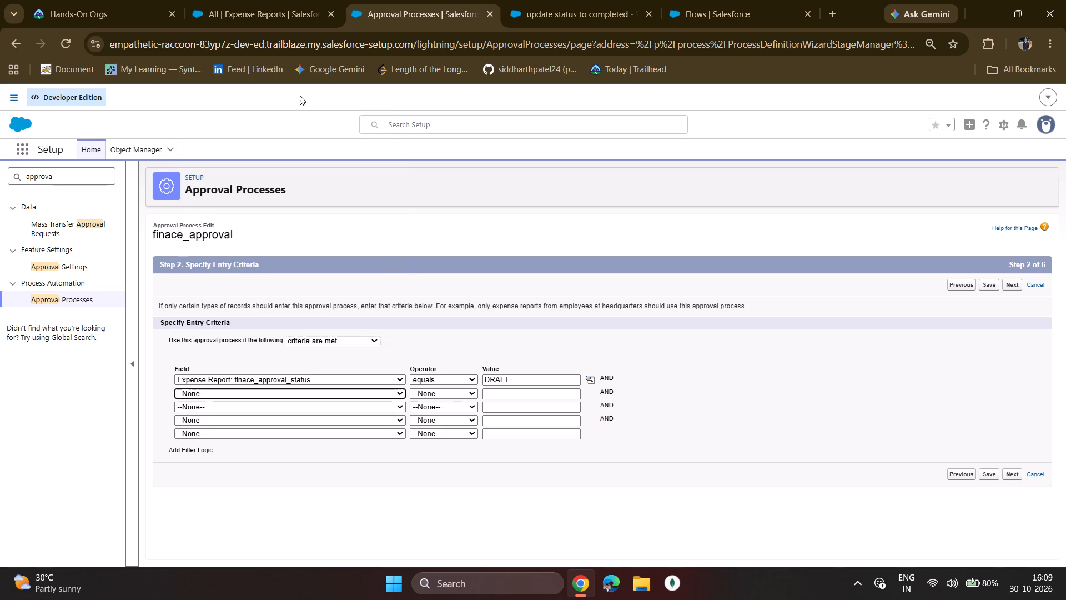
Examine the Expense Report and Current User fields available for the first entry criterion.
{"action": "left_click", "coordinate": [402, 378]}
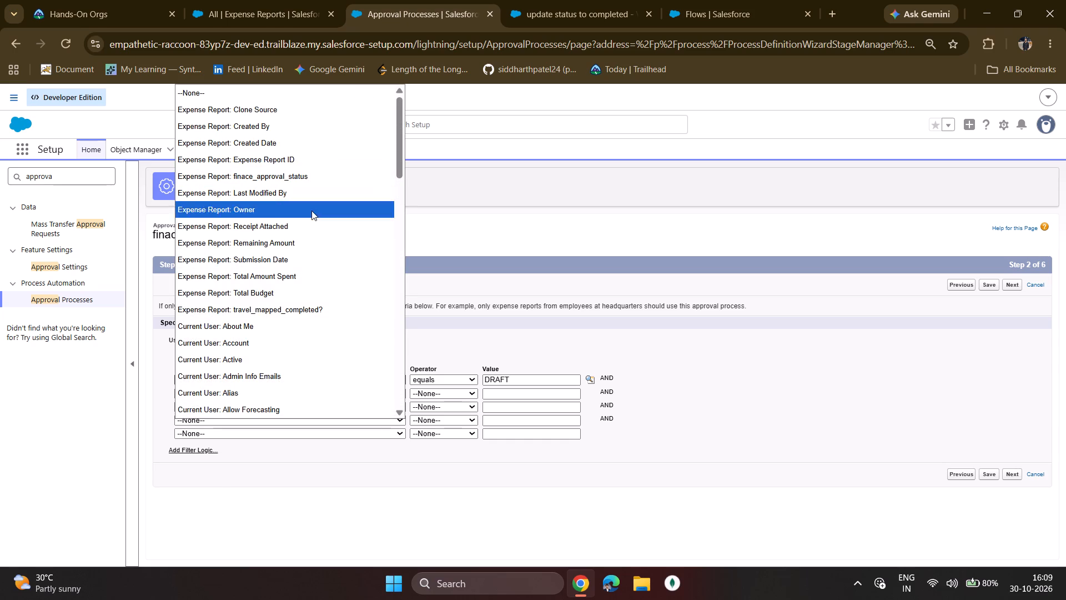
{"action": "scroll", "coordinate": [289, 343], "scroll_direction": "down", "scroll_amount": 14}
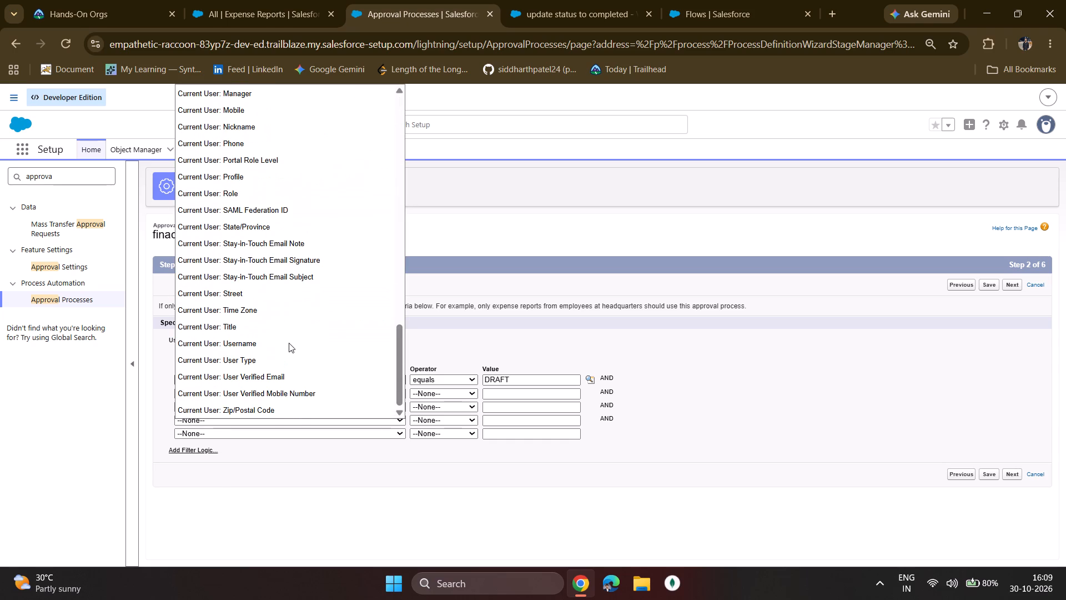
{"action": "scroll", "coordinate": [290, 342], "scroll_direction": "up", "scroll_amount": 12}
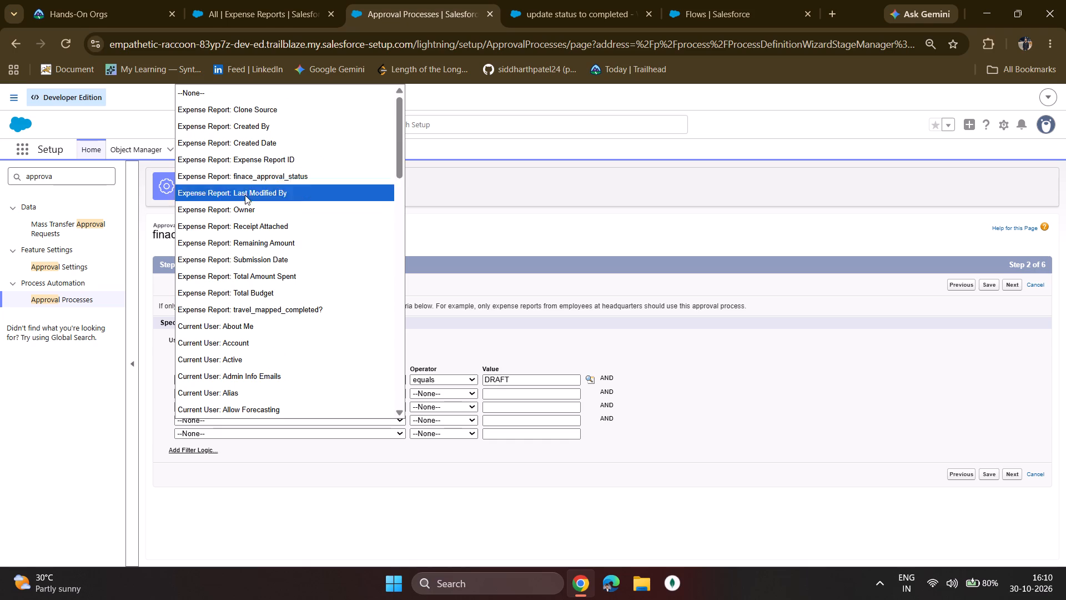
{"action": "scroll", "coordinate": [220, 318], "scroll_direction": "down", "scroll_amount": 9}
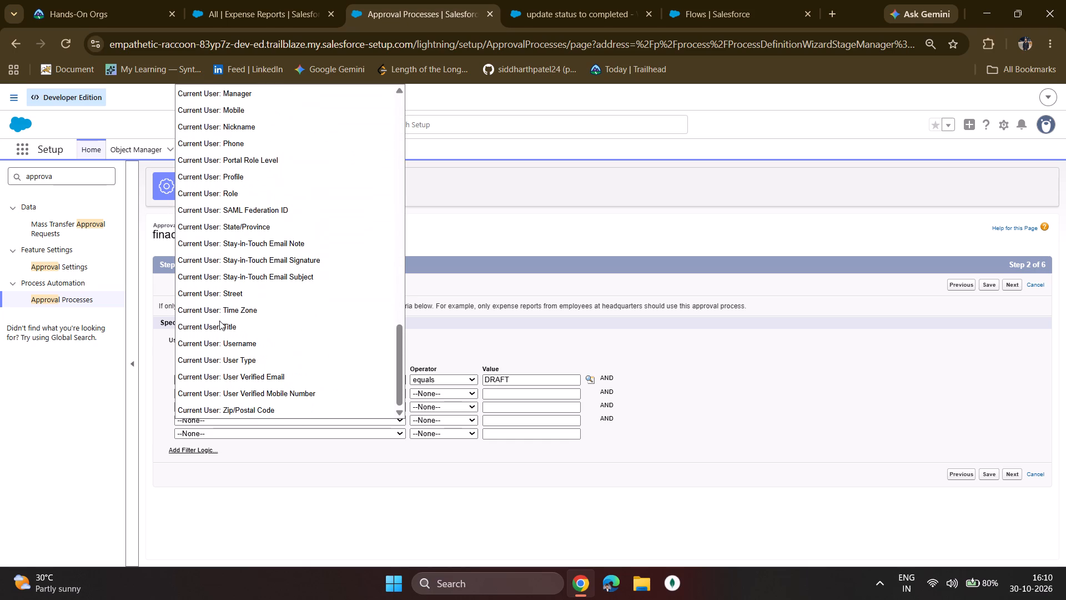
{"action": "scroll", "coordinate": [219, 321], "scroll_direction": "down", "scroll_amount": 5}
{"action": "scroll", "coordinate": [219, 323], "scroll_direction": "up", "scroll_amount": 14}
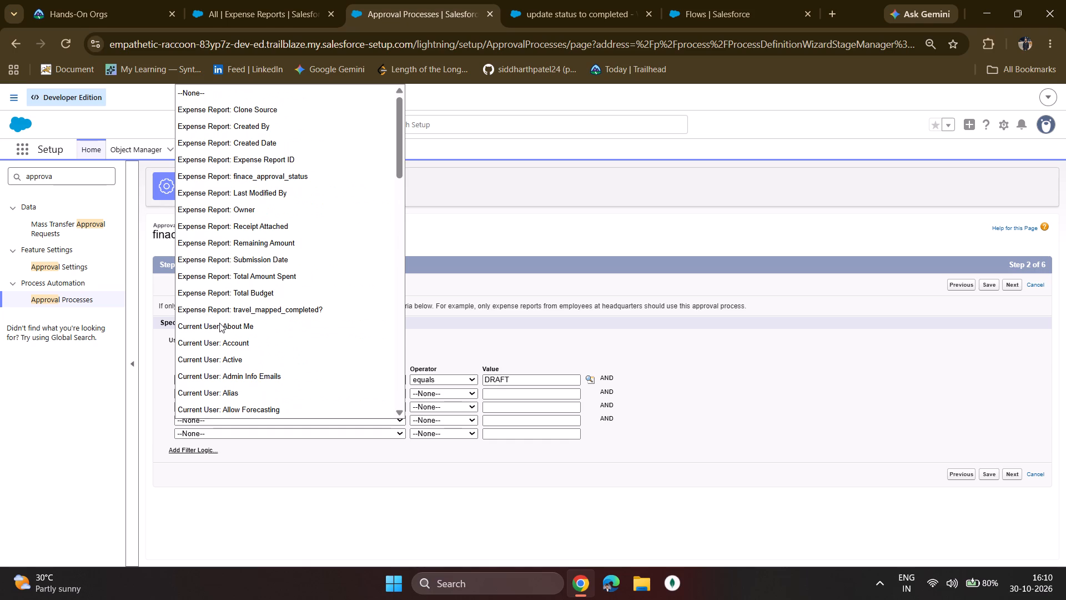
{"action": "scroll", "coordinate": [219, 323], "scroll_direction": "up", "scroll_amount": 5}
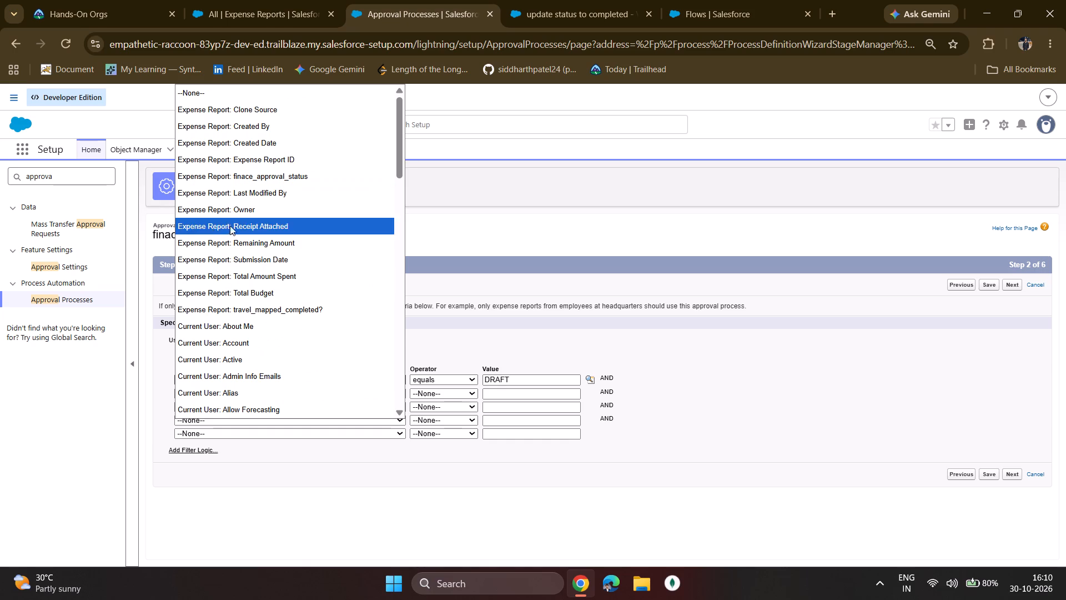
{"action": "scroll", "coordinate": [251, 249], "scroll_direction": "up", "scroll_amount": 4}
{"action": "scroll", "coordinate": [251, 249], "scroll_direction": "down", "scroll_amount": 6}
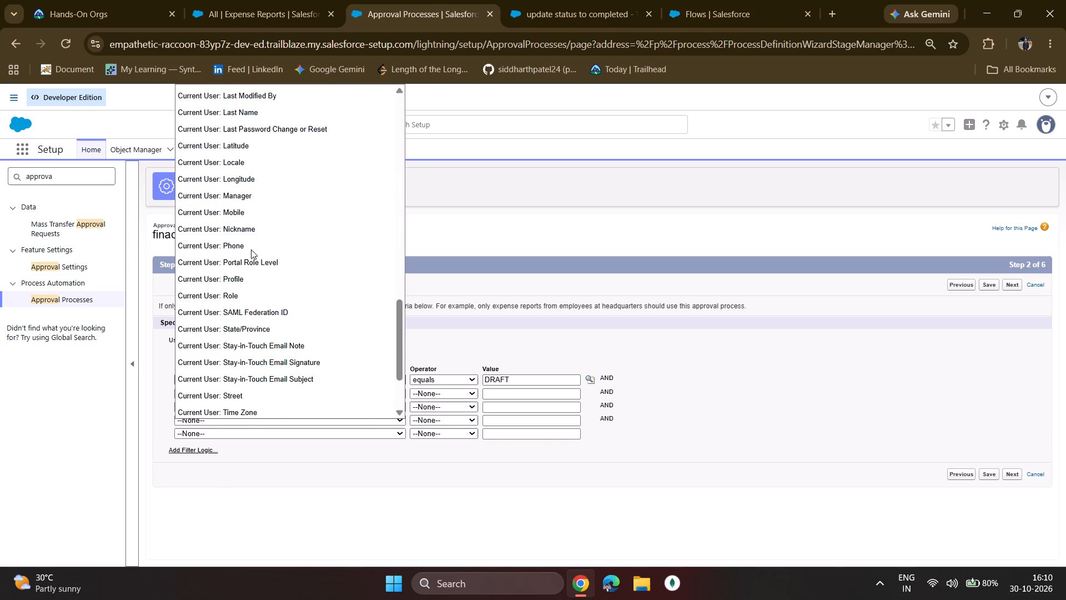
{"action": "scroll", "coordinate": [251, 249], "scroll_direction": "down", "scroll_amount": 5}
{"action": "scroll", "coordinate": [251, 249], "scroll_direction": "up", "scroll_amount": 9}
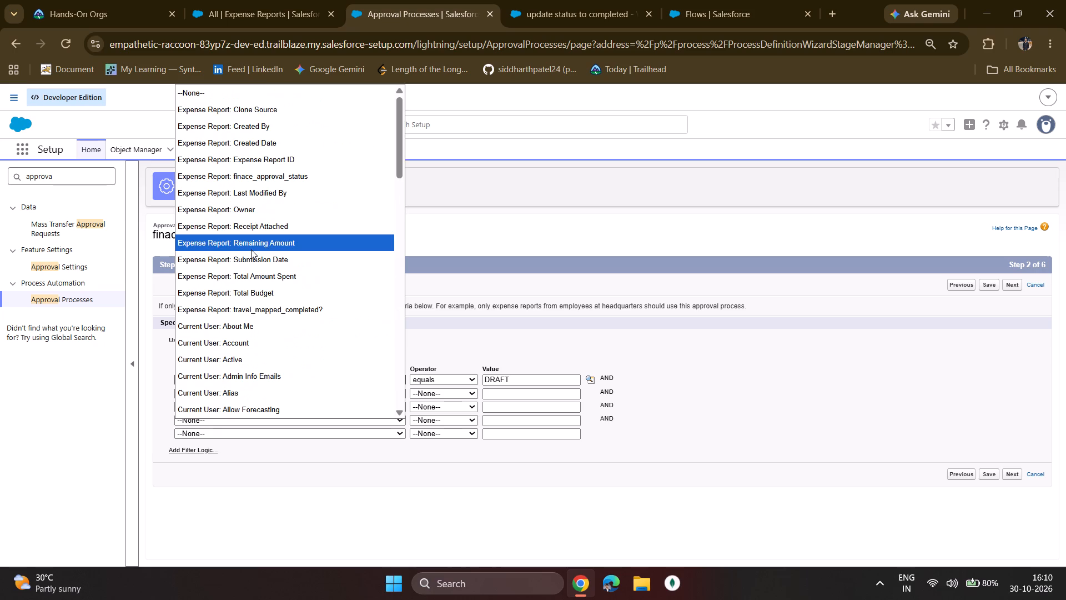
{"action": "scroll", "coordinate": [251, 249], "scroll_direction": "up", "scroll_amount": 2}
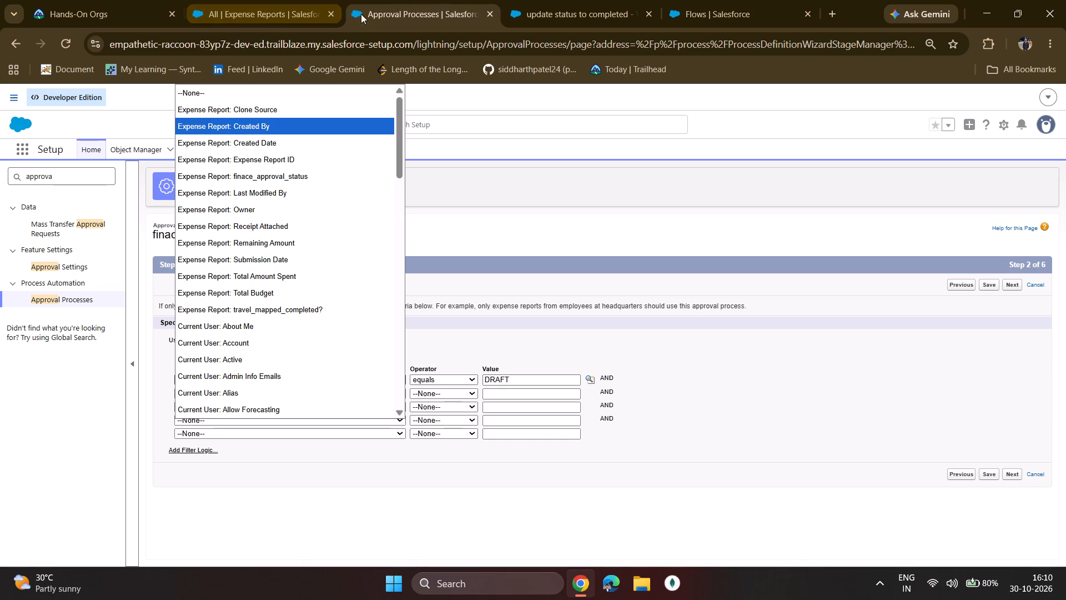
Leave the entry criteria unsaved, search Object Manager for travel and open the Travel Request object.
{"action": "left_click", "coordinate": [160, 142]}
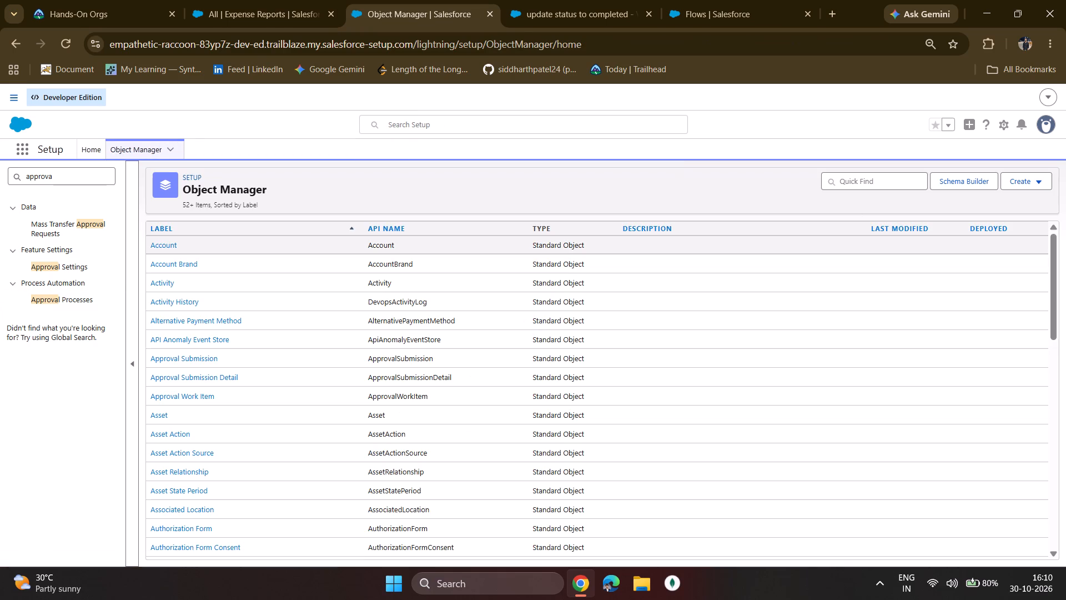
{"action": "left_click", "coordinate": [851, 168]}
{"action": "left_click", "coordinate": [852, 176]}
{"action": "left_click", "coordinate": [881, 232]}
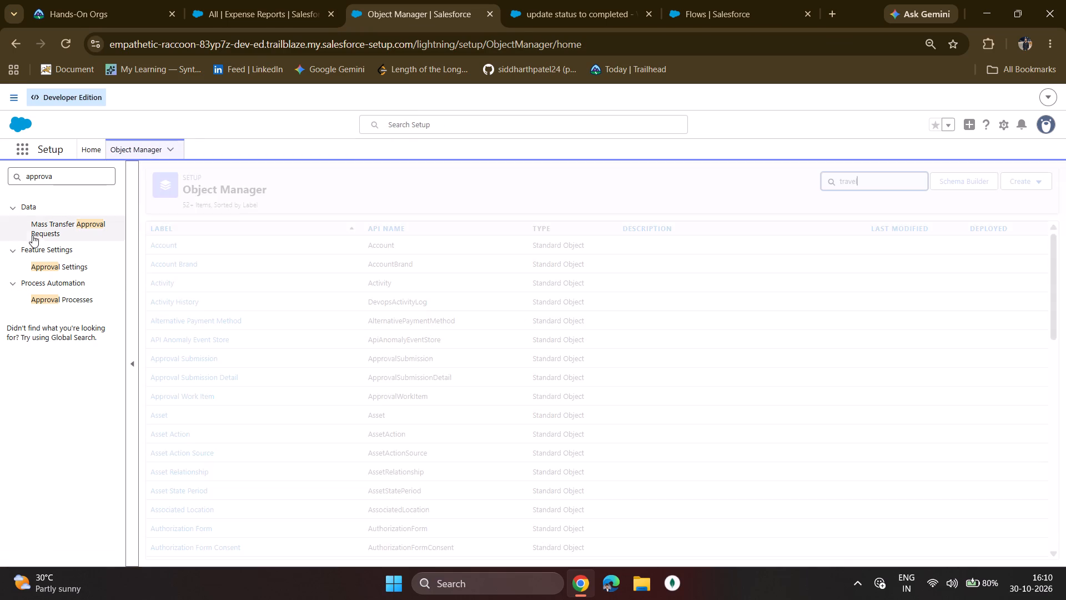
{"action": "left_click", "coordinate": [186, 247]}
{"action": "scroll", "coordinate": [444, 519], "scroll_direction": "down", "scroll_amount": 2}
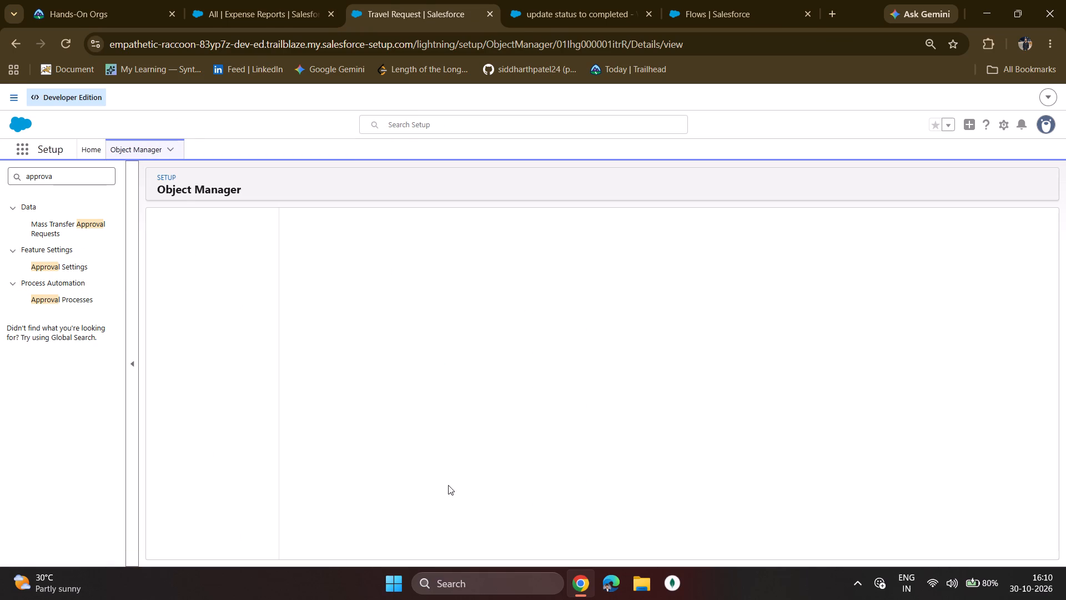
Try to delete the rpt wiht tid reimbursed checkbox field from the Travel Request object's Fields & Relationships.
{"action": "left_click", "coordinate": [223, 252]}
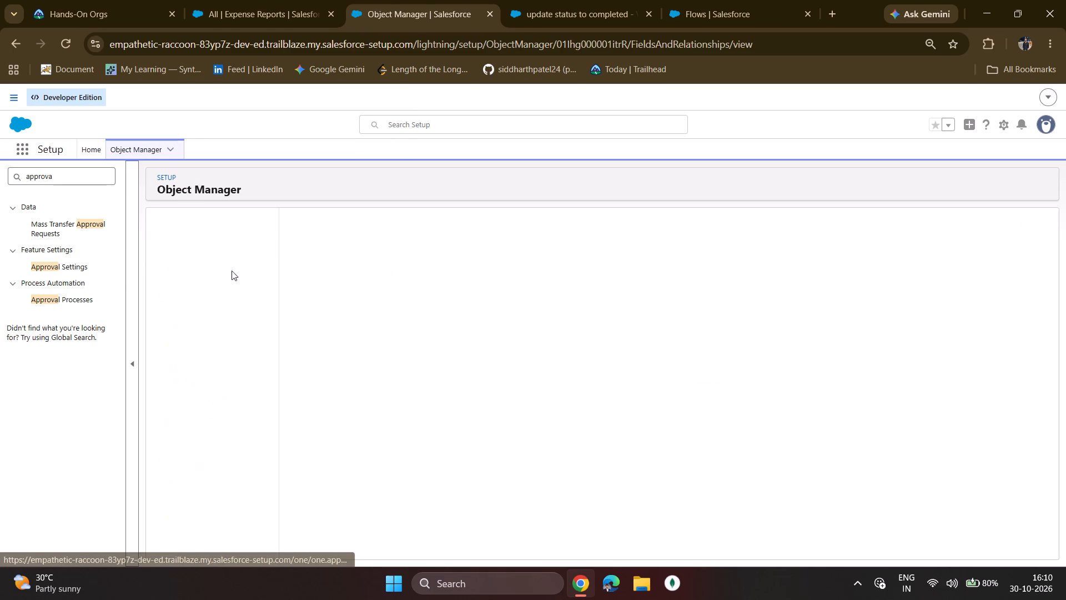
{"action": "scroll", "coordinate": [380, 401], "scroll_direction": "down", "scroll_amount": 9}
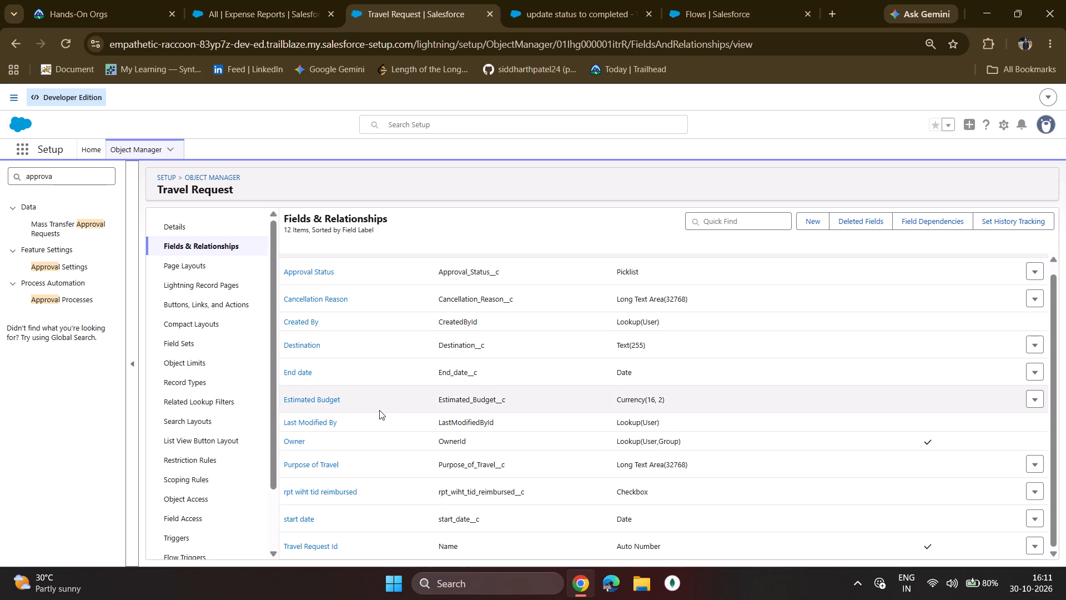
{"action": "left_click", "coordinate": [1032, 498]}
{"action": "left_click", "coordinate": [1024, 539]}
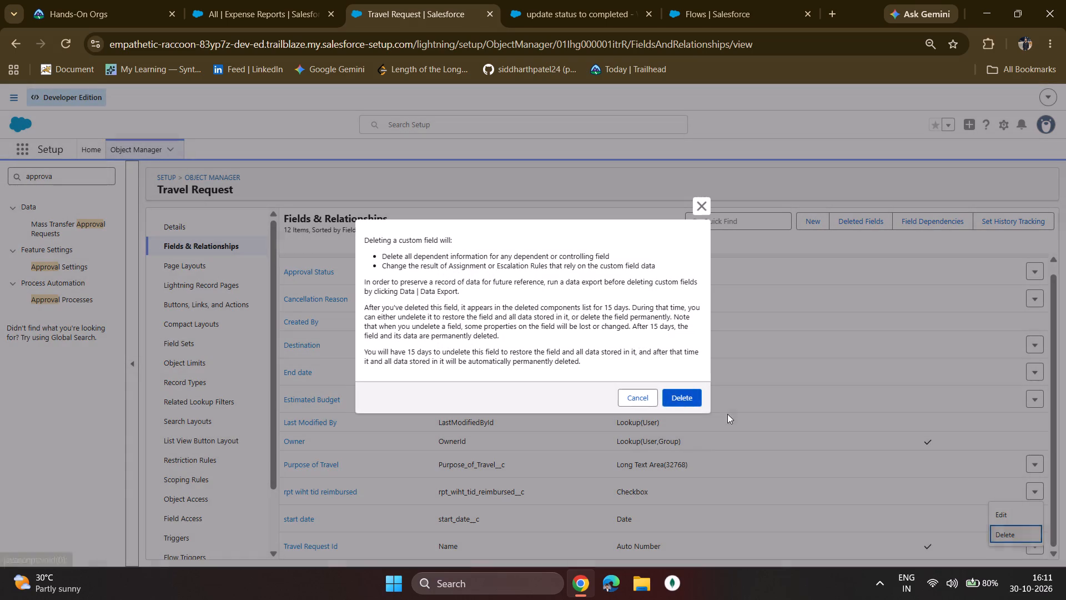
{"action": "left_click", "coordinate": [653, 388]}
{"action": "left_click", "coordinate": [674, 394]}
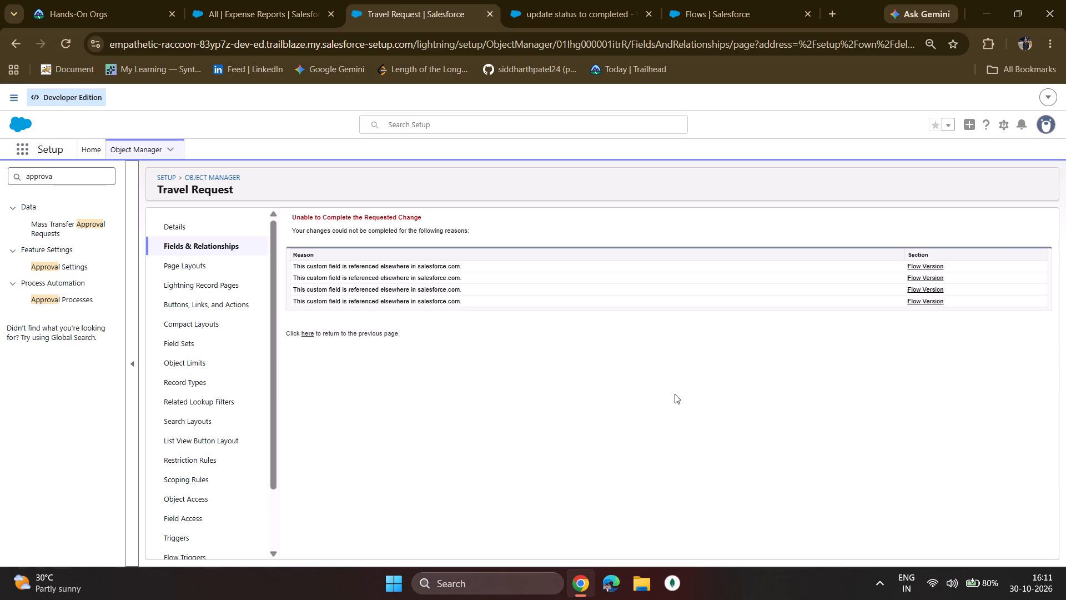
Open the first flow version that references the field and examine its Mark Travel Request Completed element's filter and field values.
{"action": "left_click", "coordinate": [923, 268]}
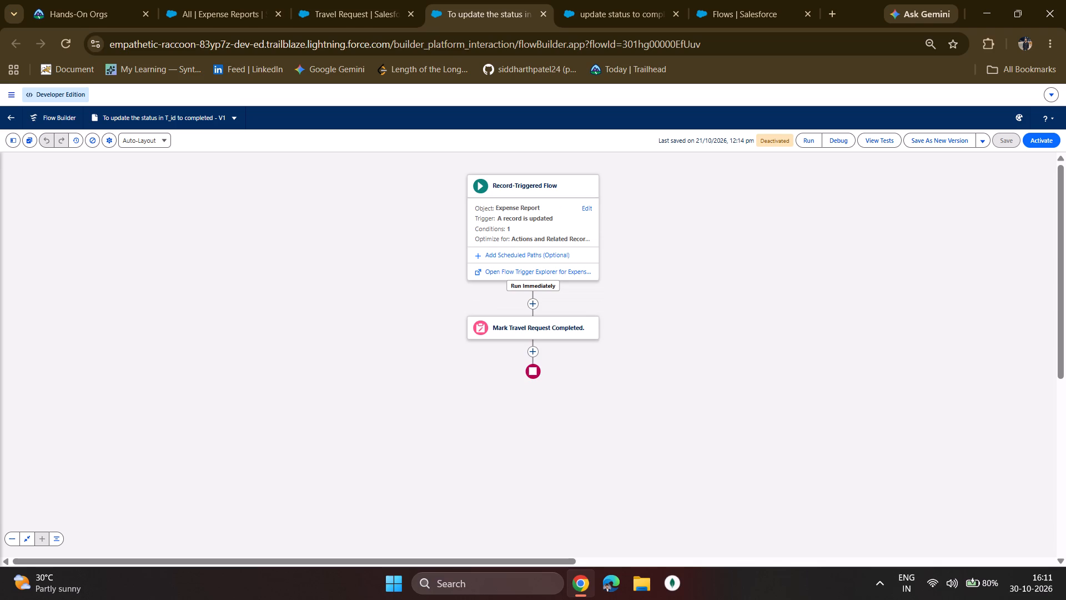
{"action": "left_click", "coordinate": [519, 336]}
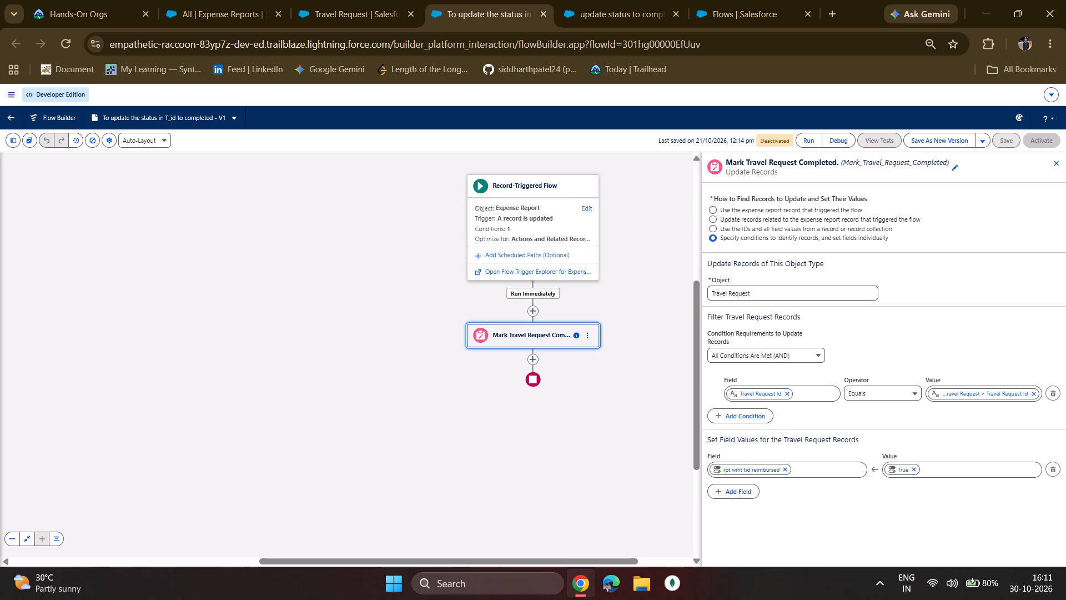
{"action": "scroll", "coordinate": [733, 402], "scroll_direction": "down", "scroll_amount": 3}
{"action": "scroll", "coordinate": [740, 412], "scroll_direction": "up", "scroll_amount": 2}
{"action": "scroll", "coordinate": [740, 412], "scroll_direction": "down", "scroll_amount": 3}
{"action": "scroll", "coordinate": [740, 412], "scroll_direction": "up", "scroll_amount": 3}
{"action": "scroll", "coordinate": [740, 412], "scroll_direction": "down", "scroll_amount": 2}
{"action": "scroll", "coordinate": [740, 412], "scroll_direction": "up", "scroll_amount": 2}
{"action": "scroll", "coordinate": [736, 409], "scroll_direction": "down", "scroll_amount": 3}
{"action": "left_click", "coordinate": [1055, 167]}
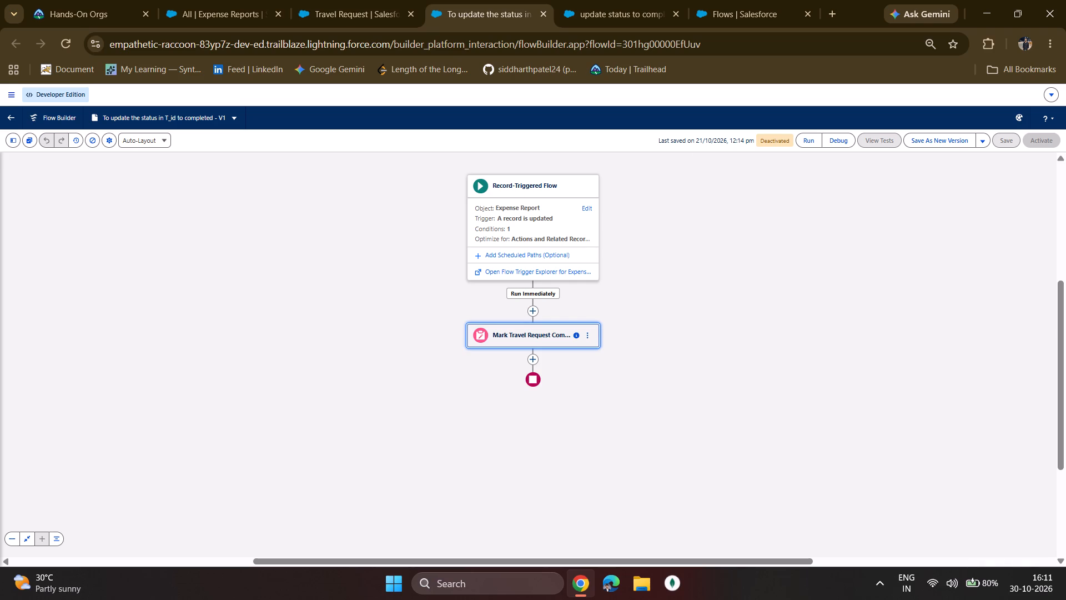
Delete the Mark Travel Request Completed element from version 1 of the flow and check the start element's configuration.
{"action": "left_click", "coordinate": [162, 110]}
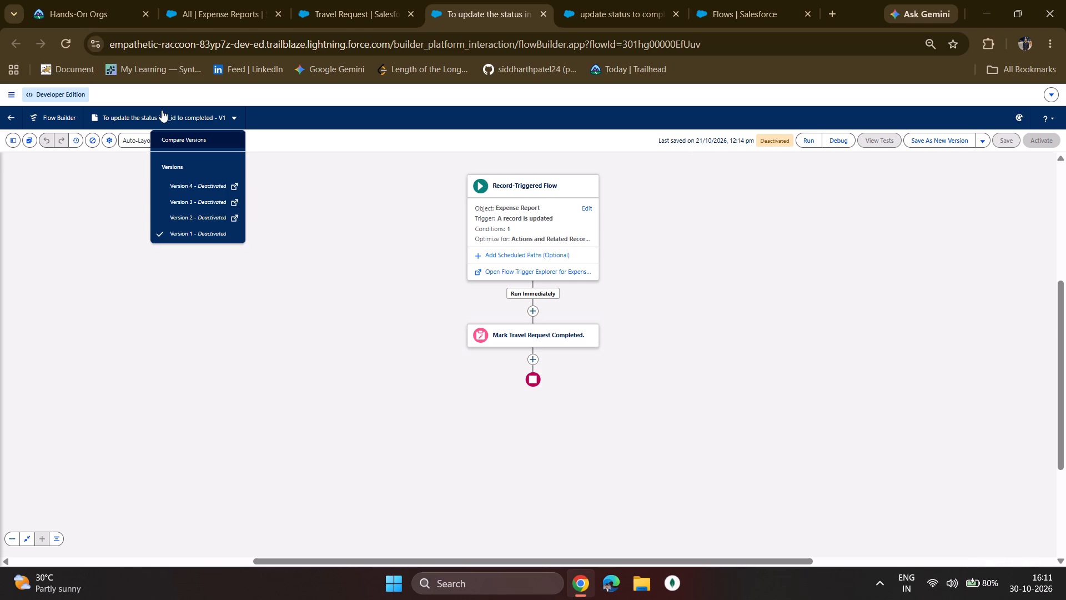
{"action": "left_click", "coordinate": [509, 335]}
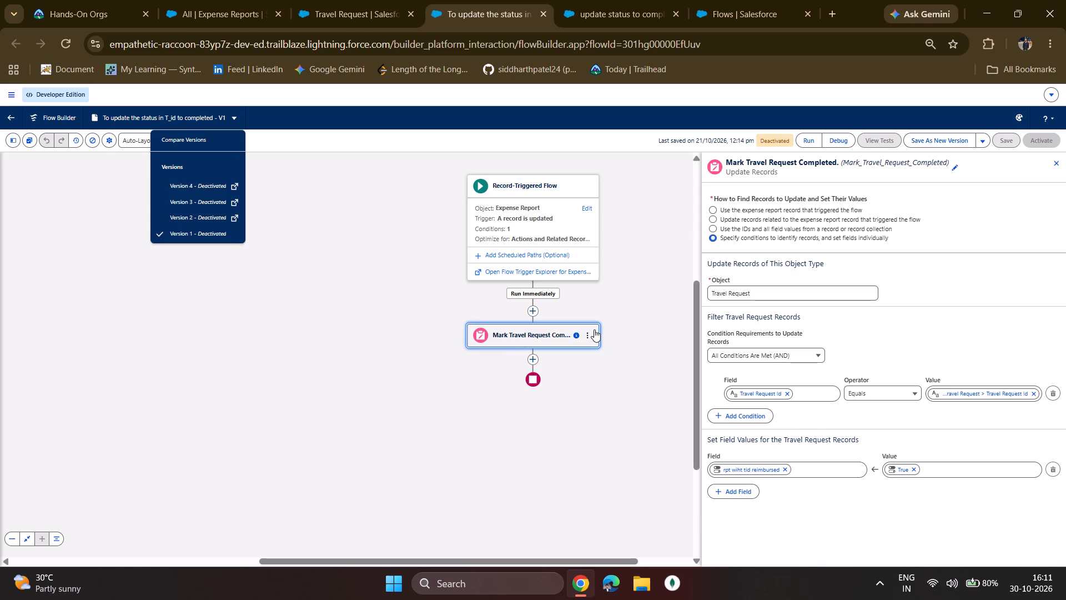
{"action": "left_click", "coordinate": [586, 333]}
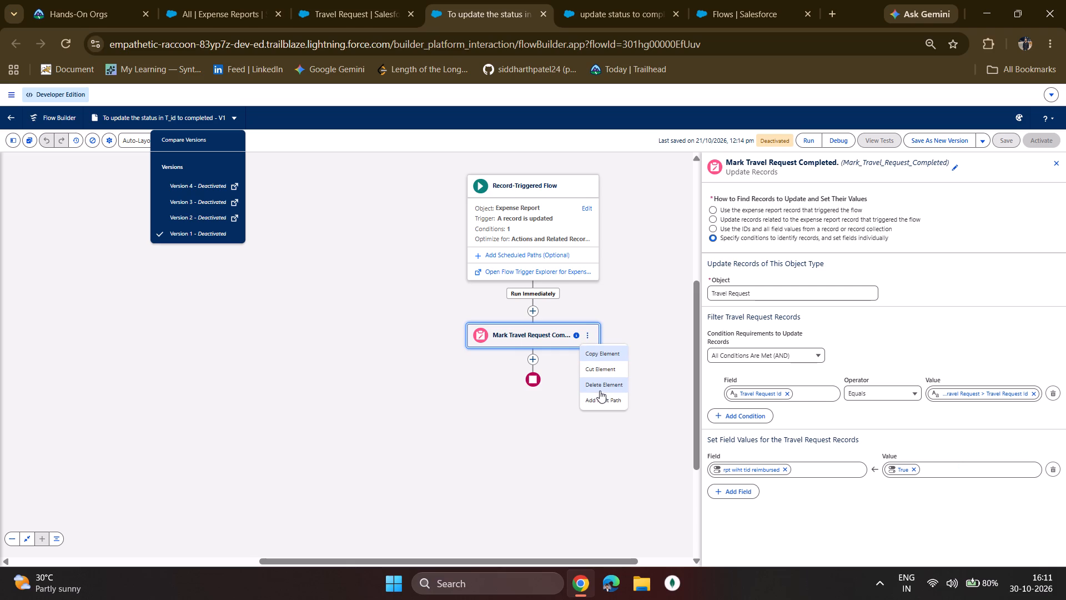
{"action": "left_click", "coordinate": [599, 387]}
{"action": "left_click", "coordinate": [527, 211]}
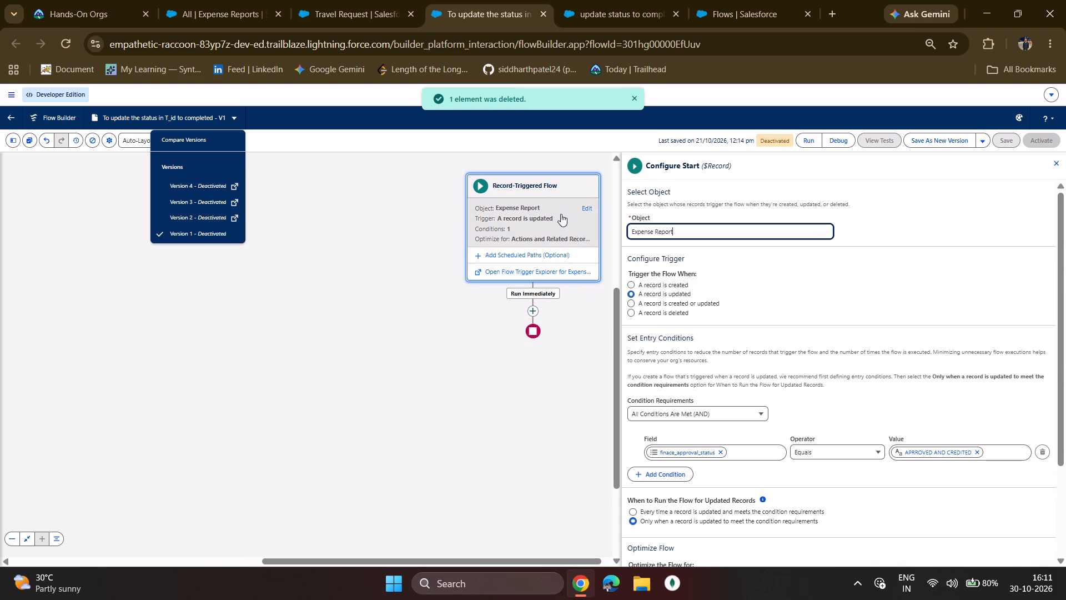
{"action": "left_click", "coordinate": [473, 331]}
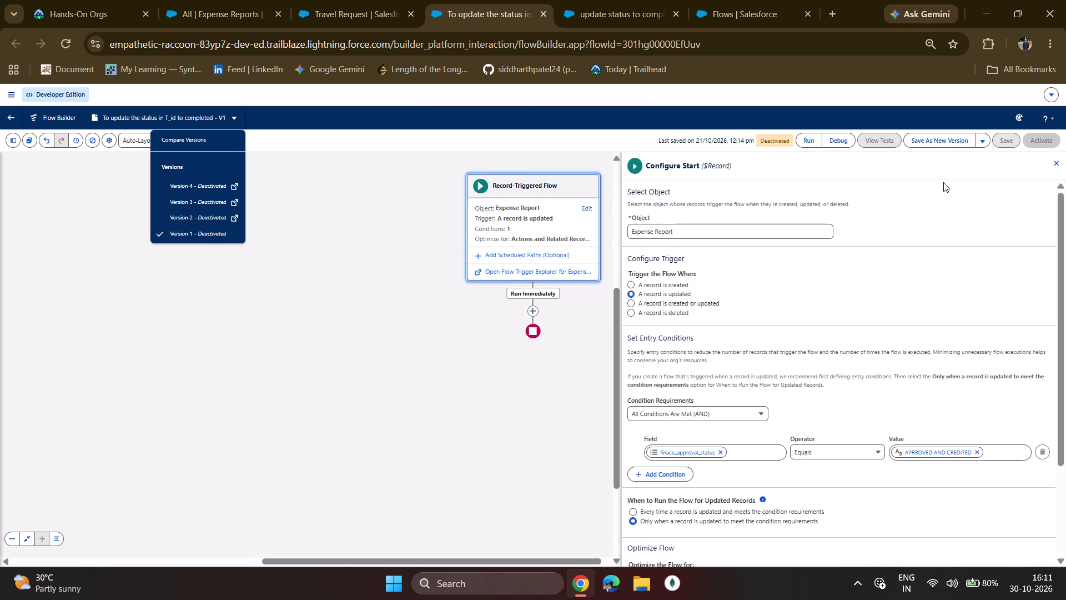
{"action": "left_click", "coordinate": [1058, 162]}
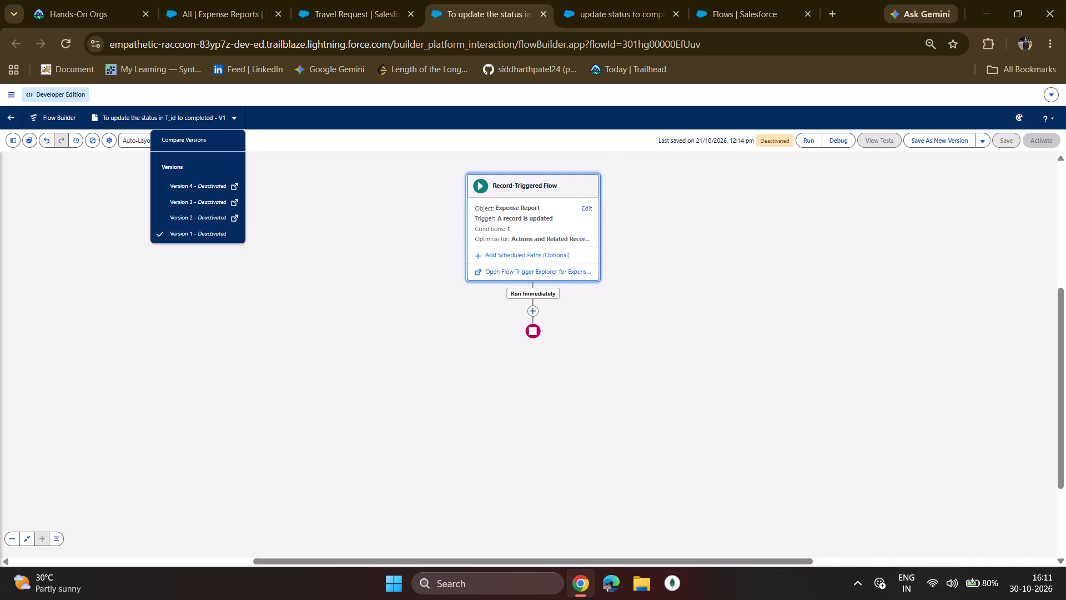
Open version 2 of the flow and delete its Mark Travel Request Completed element.
{"action": "left_click", "coordinate": [179, 217]}
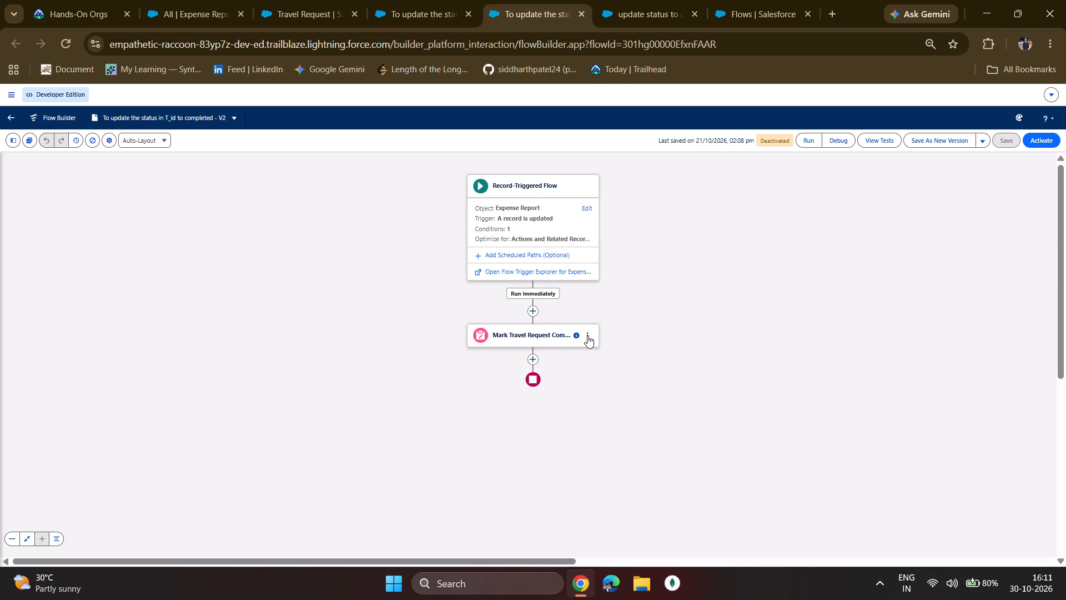
{"action": "left_click", "coordinate": [587, 336]}
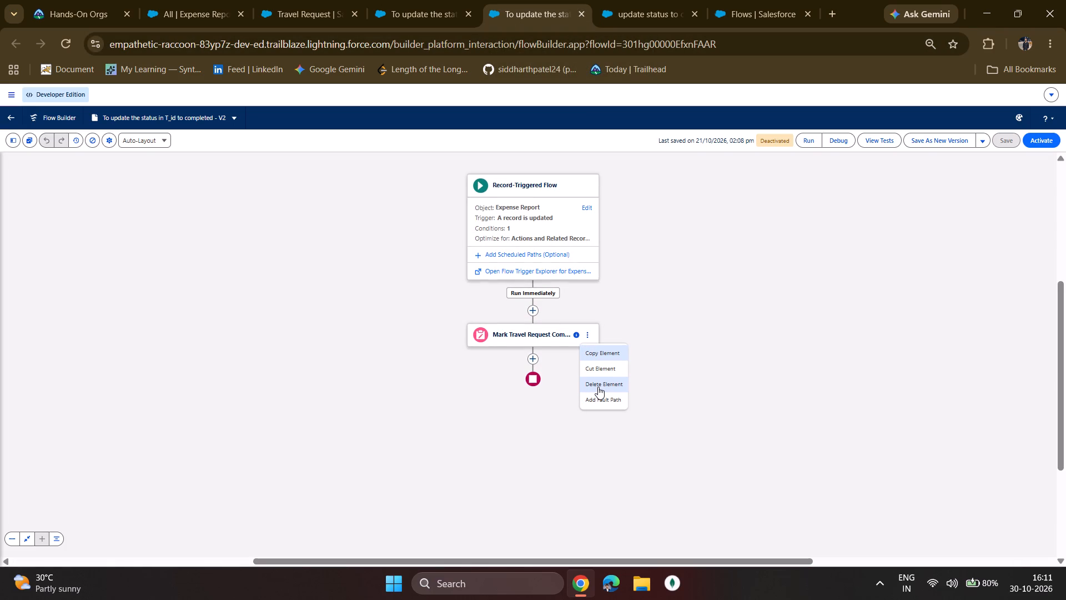
{"action": "left_click", "coordinate": [598, 387]}
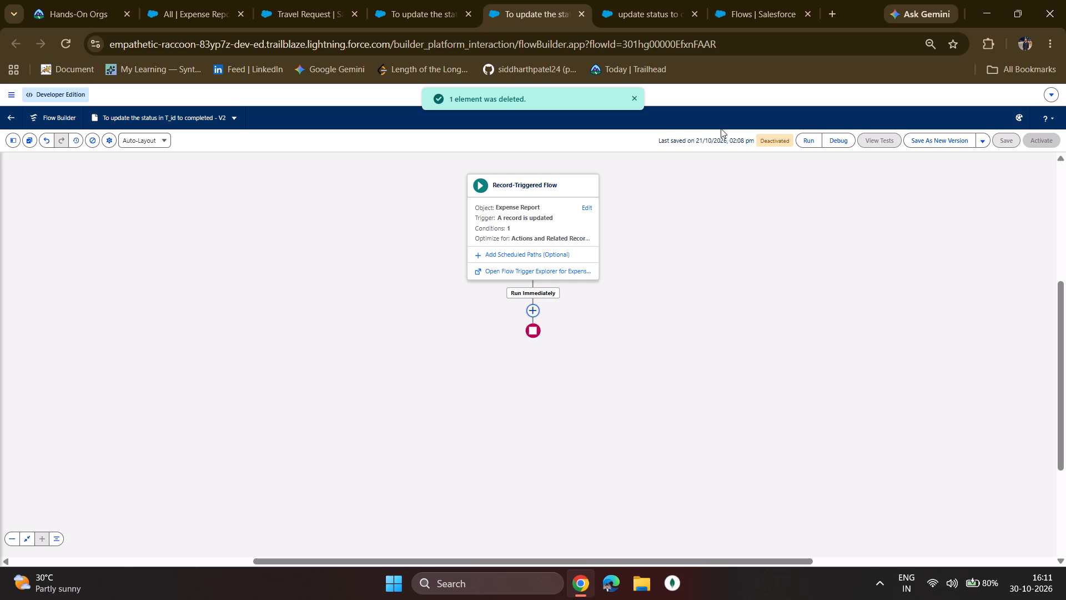
Open version 3 of the flow and delete its Mark Travel Request Completed element.
{"action": "left_click", "coordinate": [231, 118]}
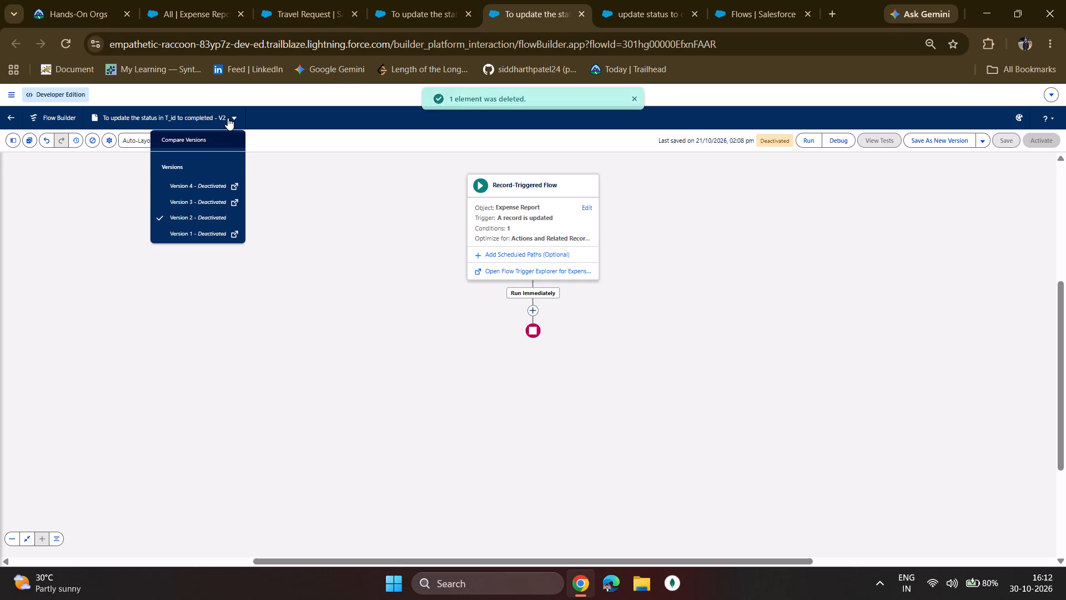
{"action": "left_click", "coordinate": [204, 204]}
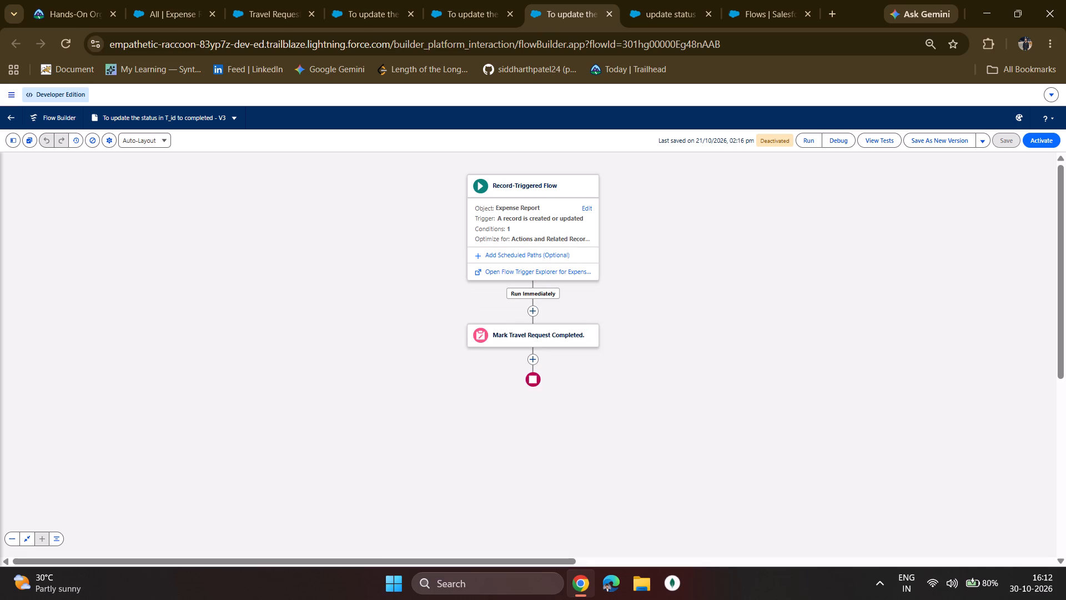
{"action": "left_click", "coordinate": [589, 334]}
{"action": "left_click", "coordinate": [607, 379]}
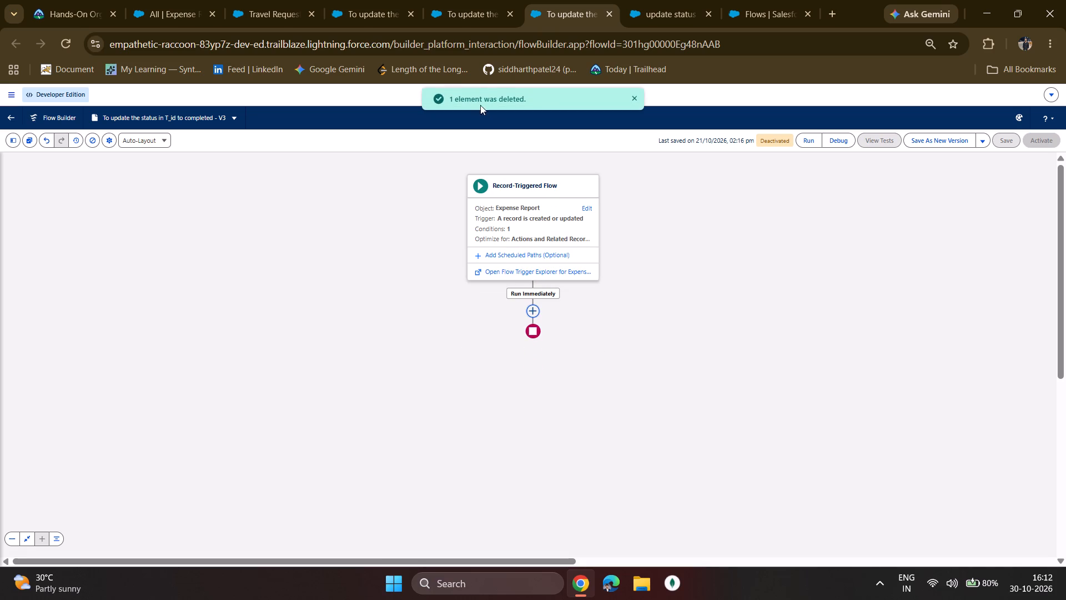
Open version 4 of the flow and delete its Mark Travel Request Completed element.
{"action": "left_click", "coordinate": [113, 119]}
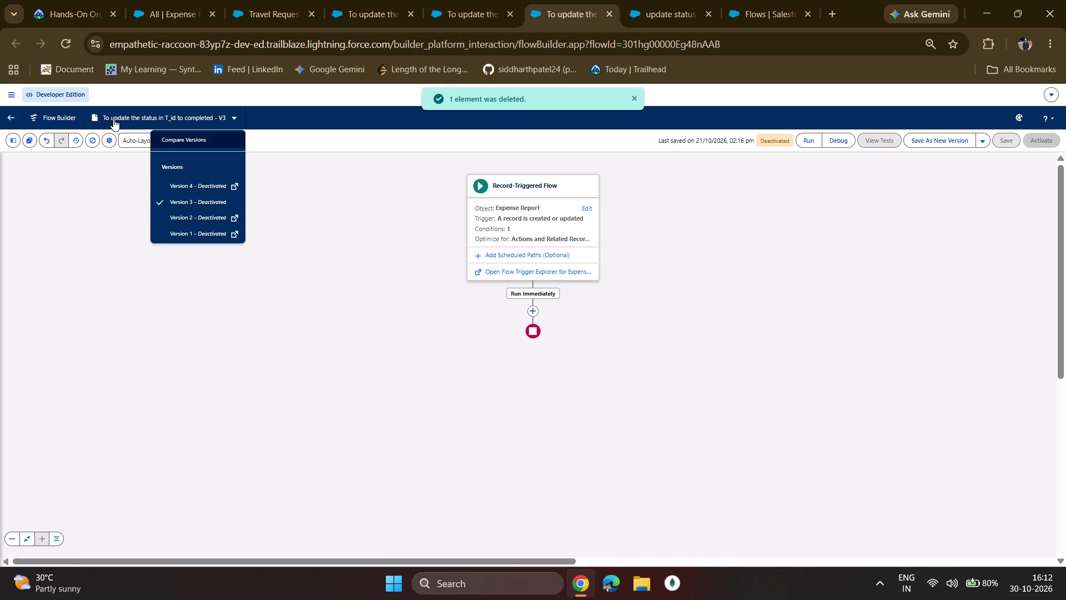
{"action": "left_click", "coordinate": [175, 189]}
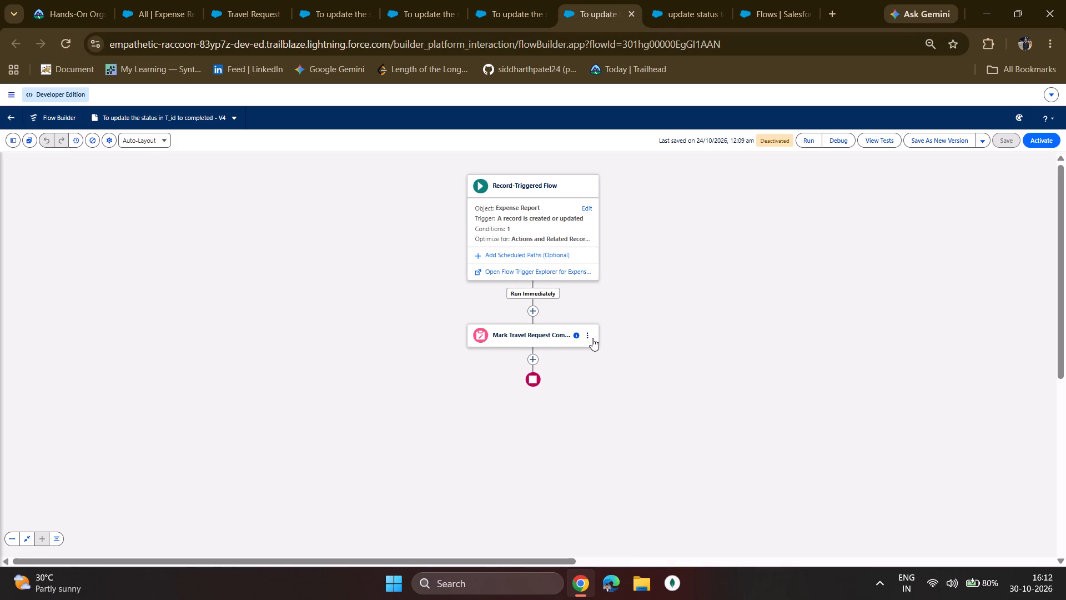
{"action": "left_click", "coordinate": [585, 338]}
{"action": "left_click", "coordinate": [606, 383]}
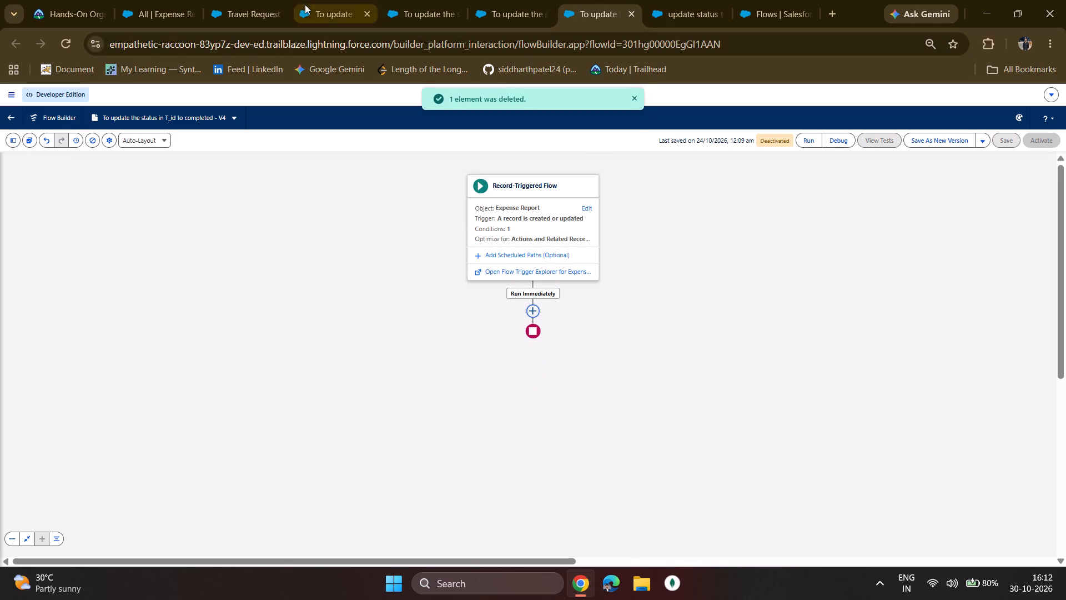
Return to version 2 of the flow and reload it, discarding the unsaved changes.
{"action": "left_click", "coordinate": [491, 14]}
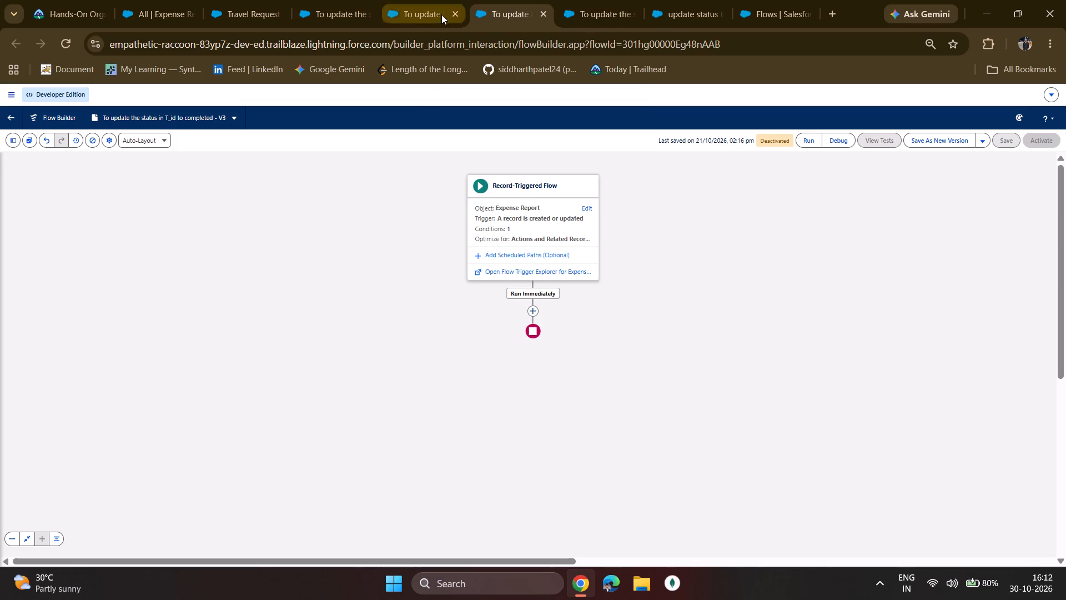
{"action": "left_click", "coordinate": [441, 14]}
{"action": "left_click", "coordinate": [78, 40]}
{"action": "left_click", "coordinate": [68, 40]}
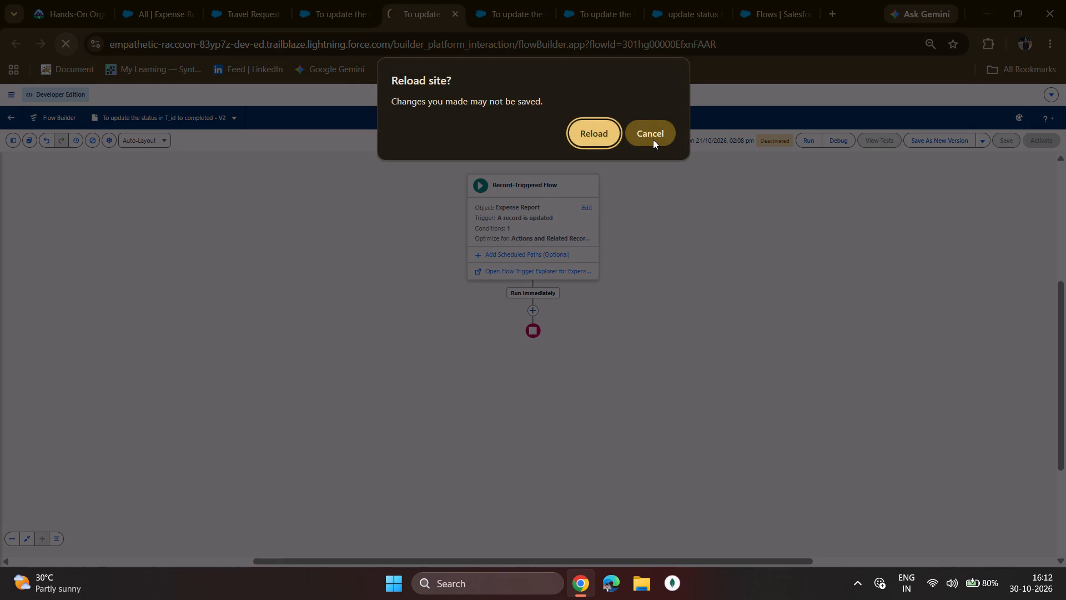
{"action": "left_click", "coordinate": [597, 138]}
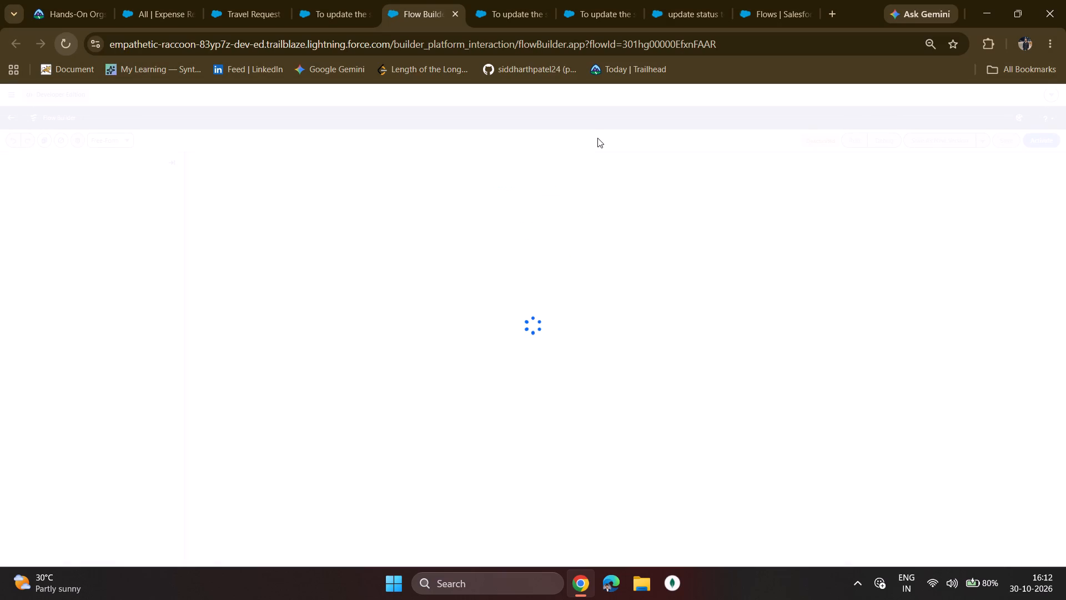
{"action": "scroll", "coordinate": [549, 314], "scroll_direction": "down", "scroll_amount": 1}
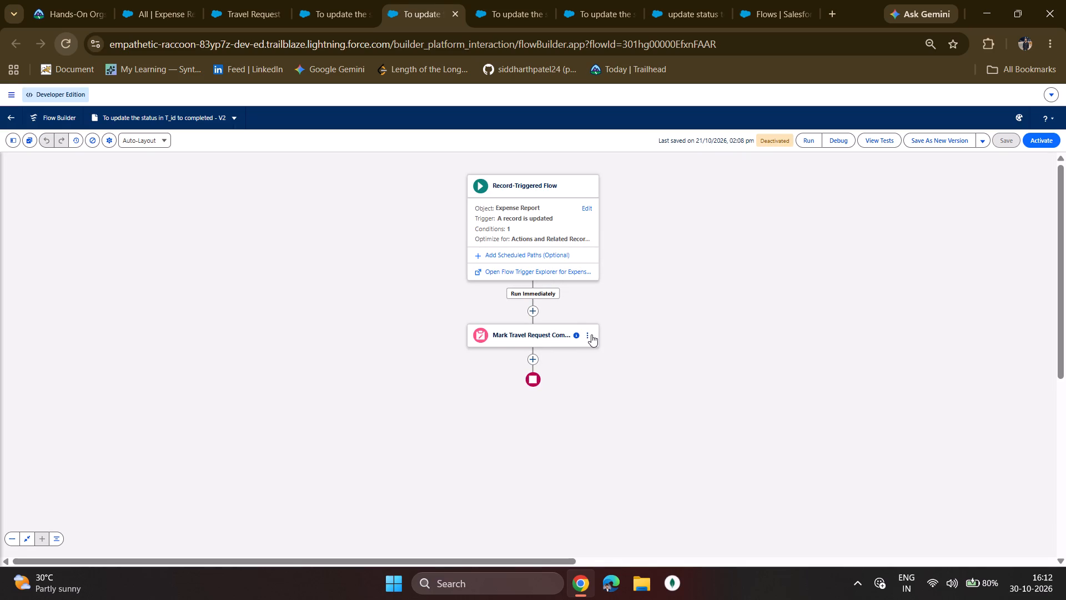
Delete the Mark Travel Request Completed element from version 2 and save the flow as a new version, leaving the version properties unedited.
{"action": "left_click", "coordinate": [591, 334]}
{"action": "left_click", "coordinate": [596, 378]}
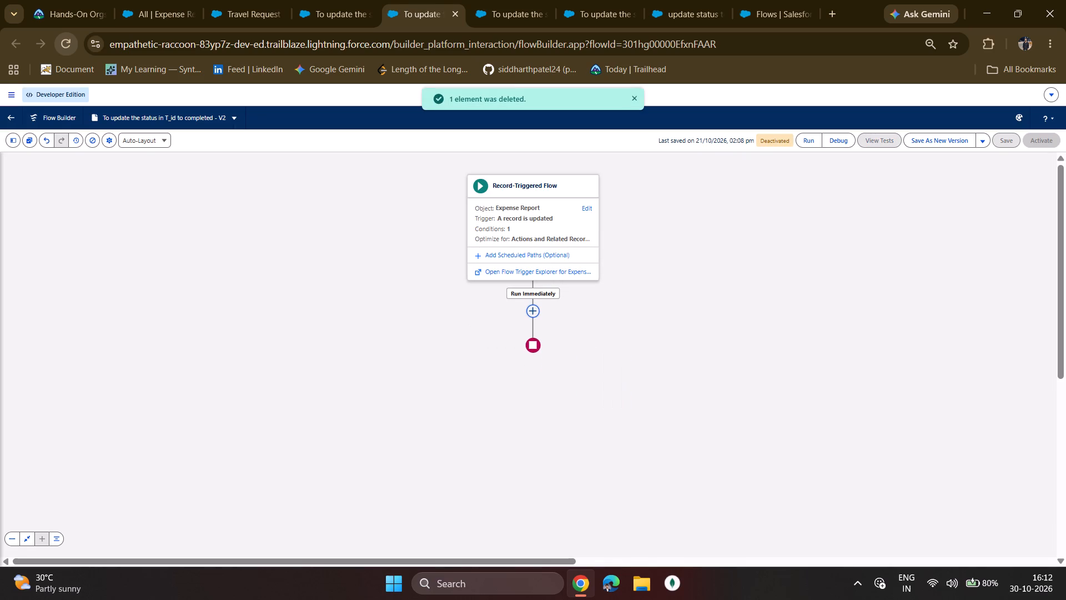
{"action": "left_click", "coordinate": [939, 141]}
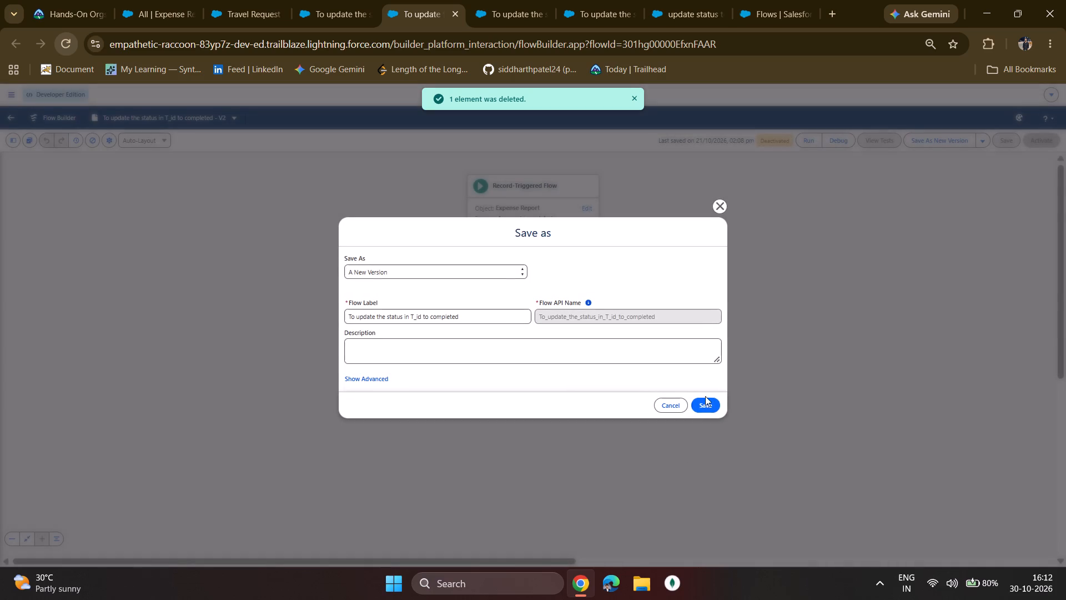
{"action": "left_click", "coordinate": [713, 398]}
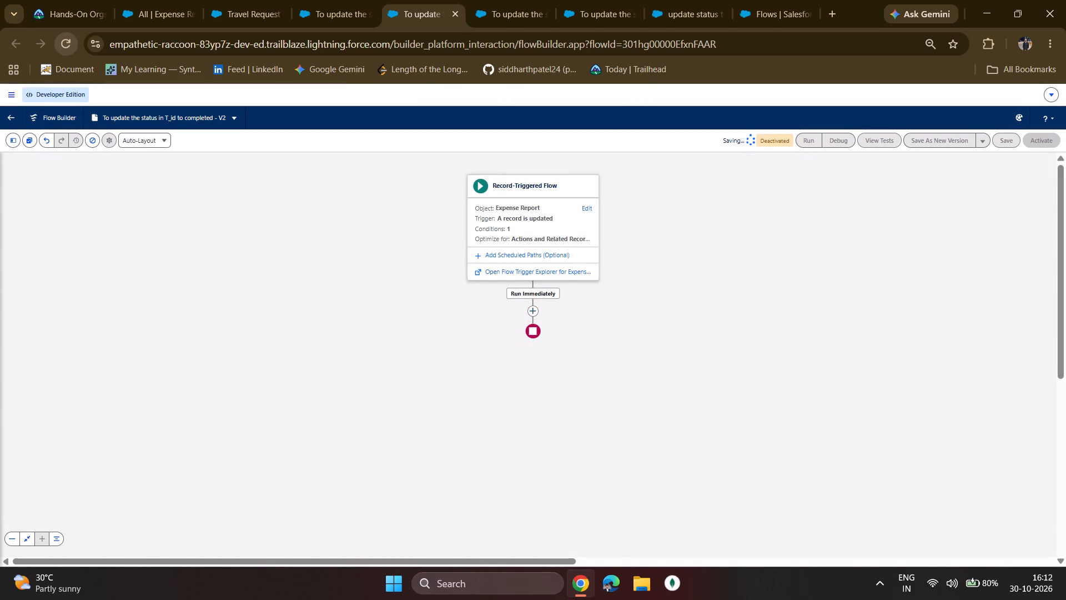
{"action": "left_click", "coordinate": [108, 139]}
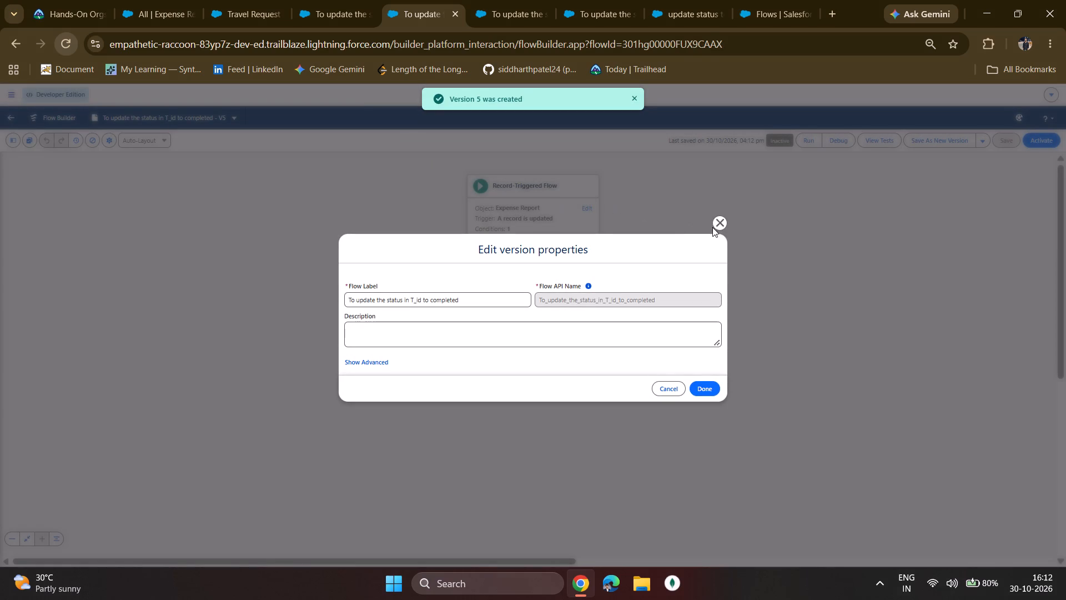
{"action": "left_click", "coordinate": [719, 227]}
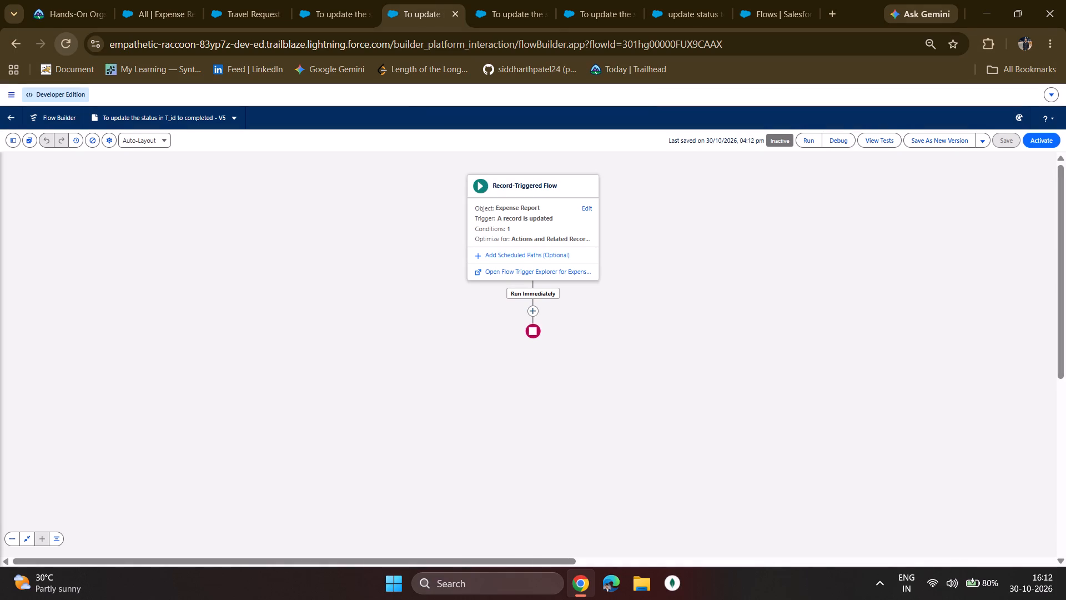
Switch to version 3 of the flow and save it as a new version, keeping the existing flow label.
{"action": "left_click", "coordinate": [507, 0]}
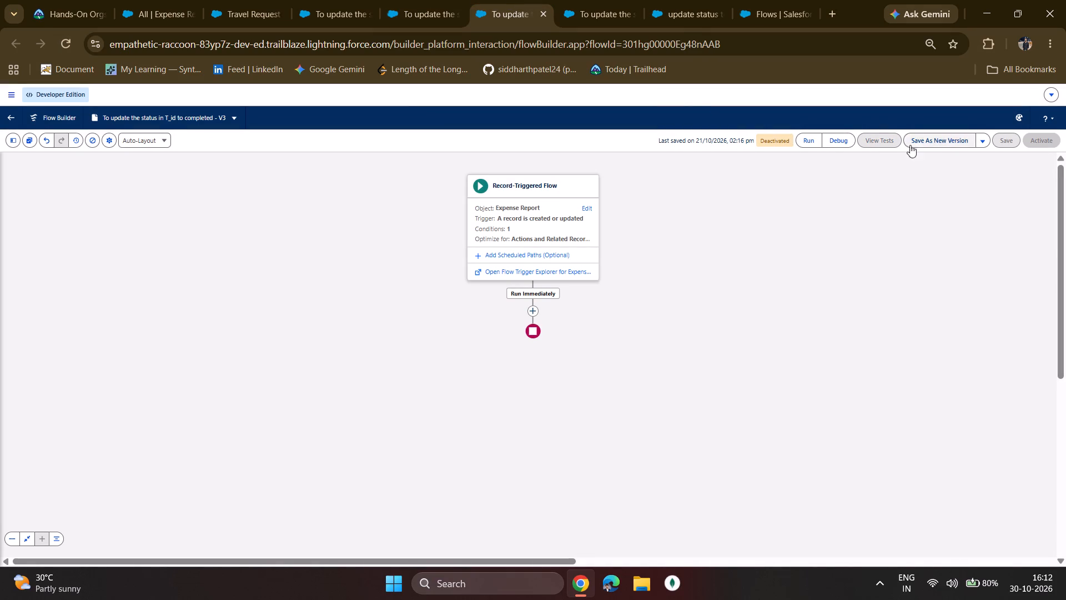
{"action": "left_click", "coordinate": [923, 149]}
{"action": "left_click", "coordinate": [957, 143]}
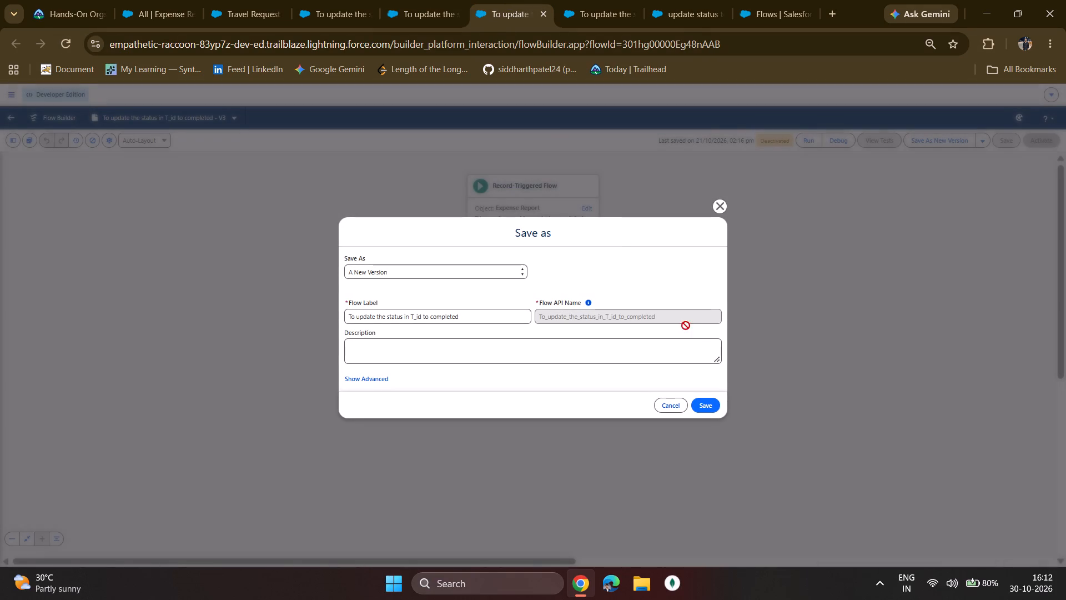
{"action": "left_click", "coordinate": [703, 407]}
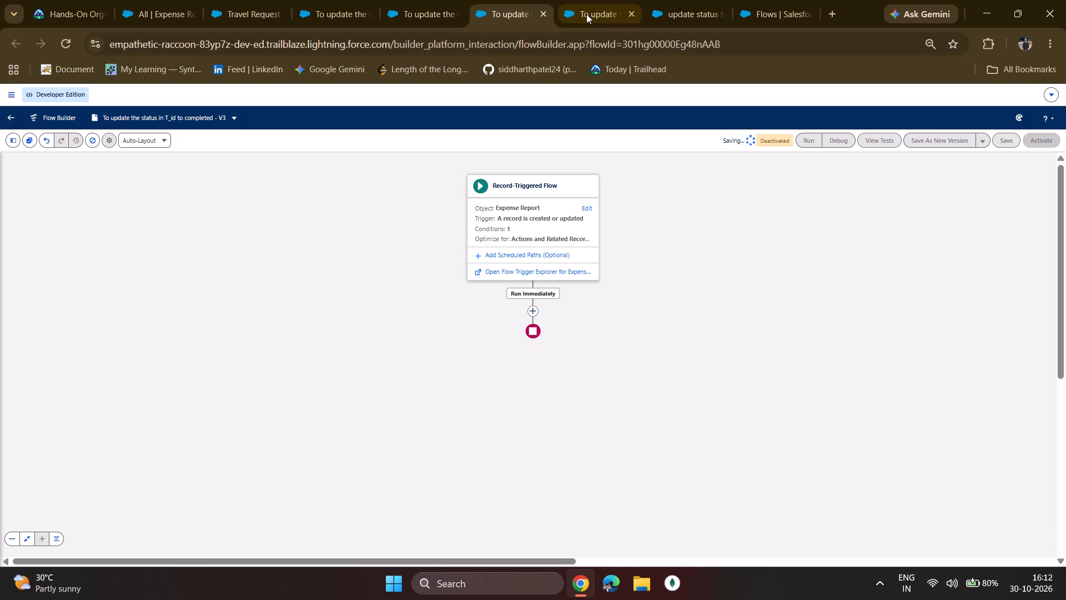
Switch to version 4 of the flow and save it as a new version, keeping the existing flow label.
{"action": "left_click", "coordinate": [585, 7]}
{"action": "left_click", "coordinate": [916, 136]}
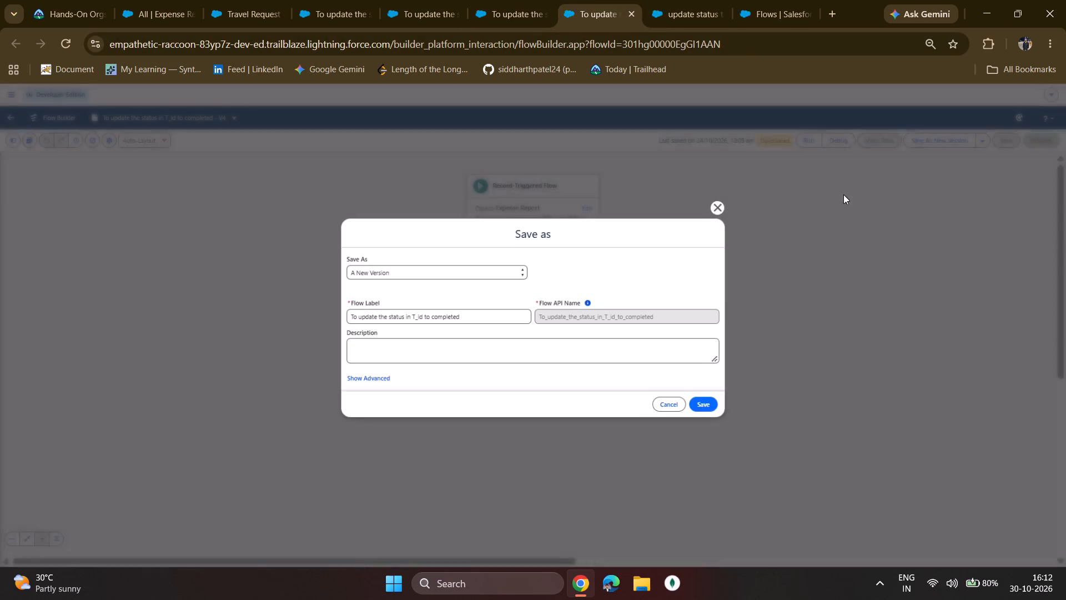
{"action": "left_click", "coordinate": [715, 406]}
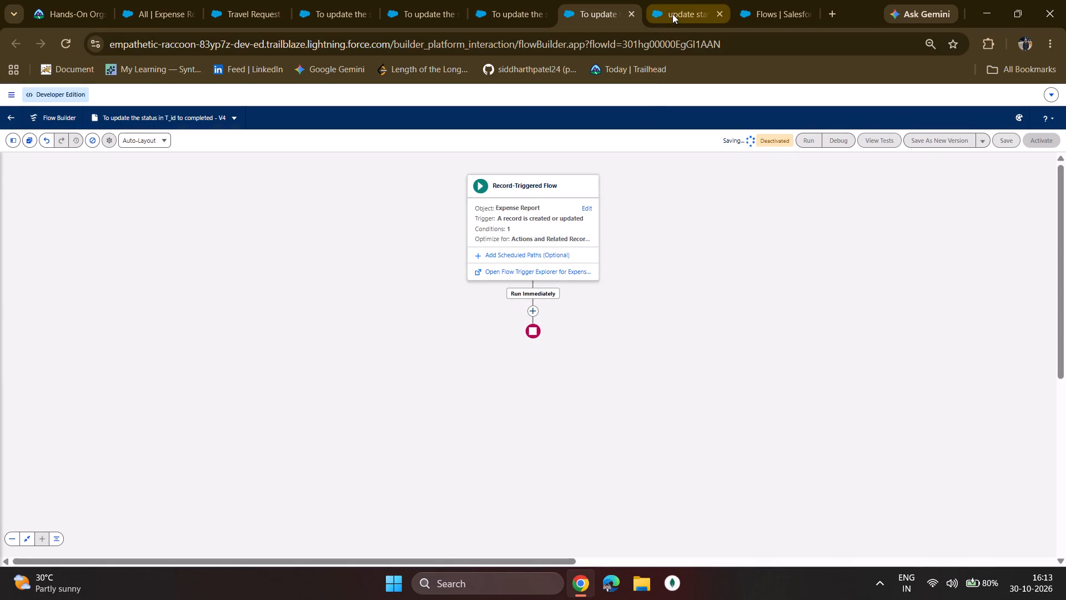
Return to version 1 of the flow and save it as a new version, keeping the existing flow label.
{"action": "left_click", "coordinate": [338, 3]}
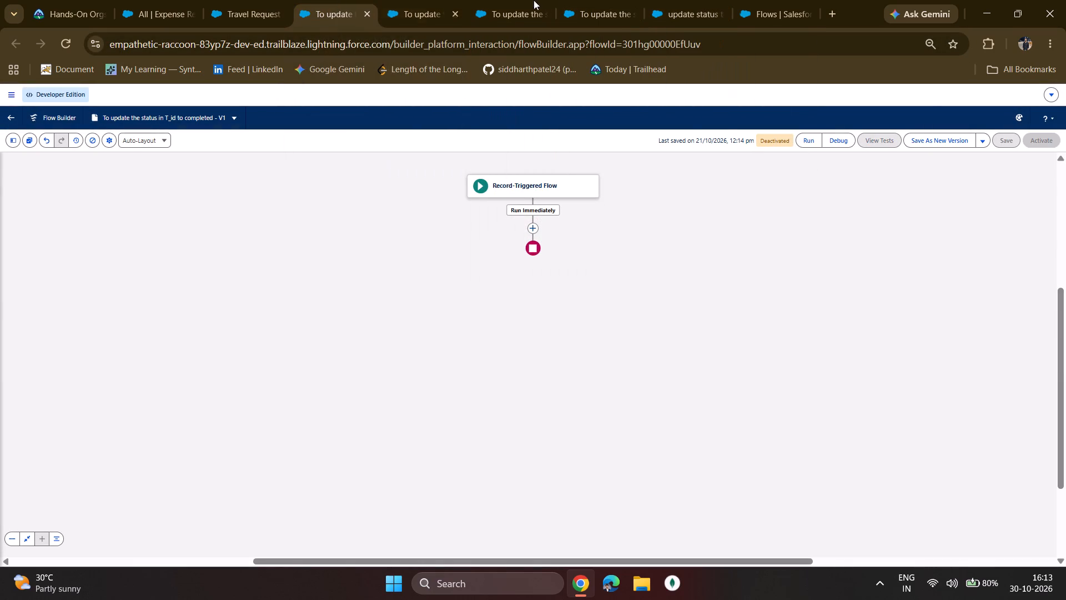
{"action": "left_click", "coordinate": [944, 139]}
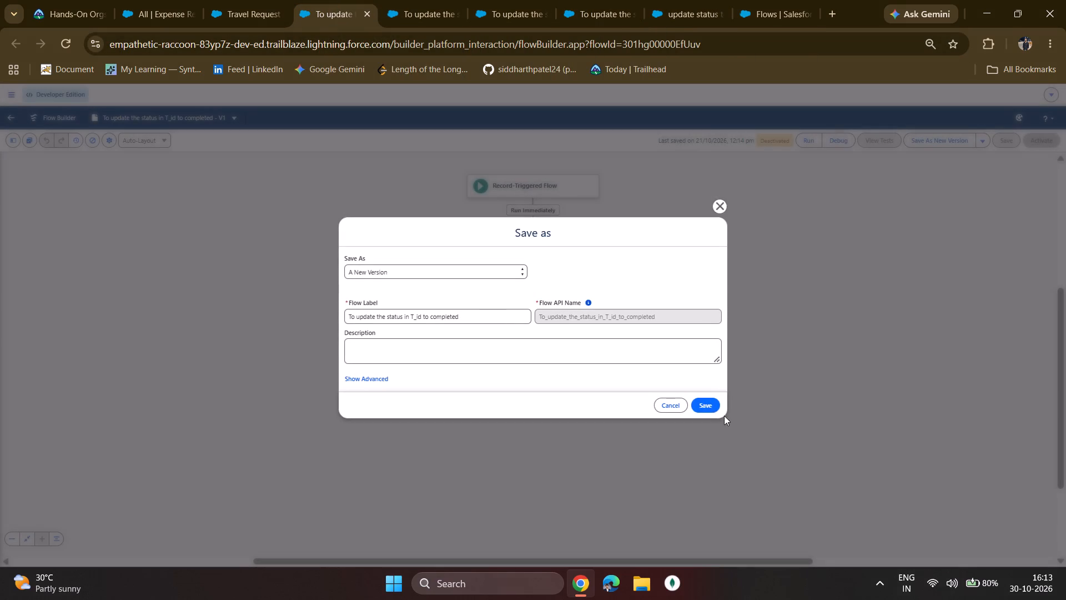
{"action": "left_click", "coordinate": [713, 407]}
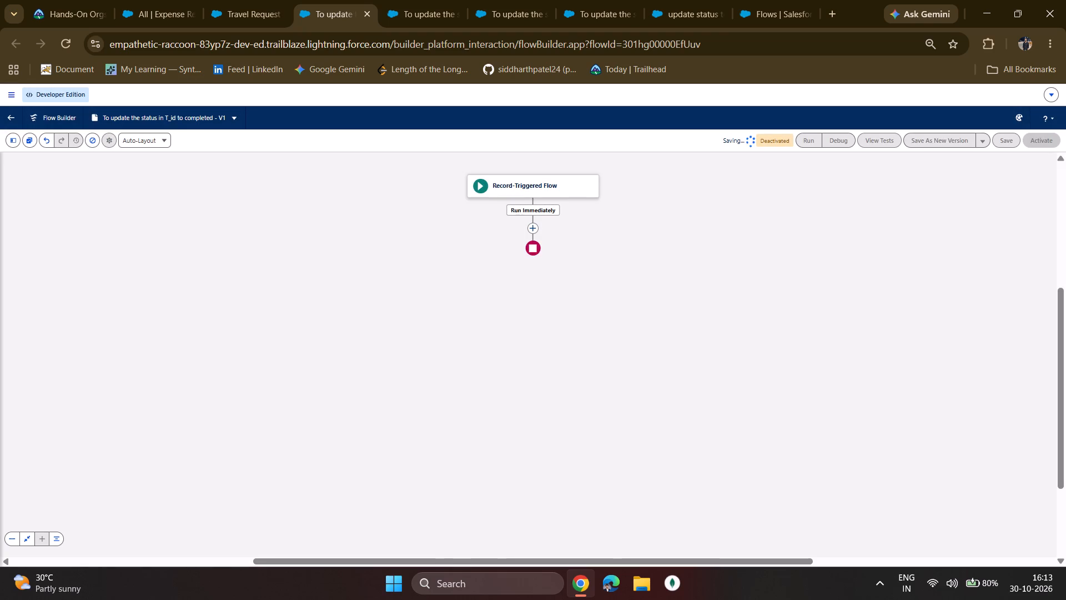
{"action": "left_click", "coordinate": [1050, 117]}
{"action": "left_click", "coordinate": [1051, 117]}
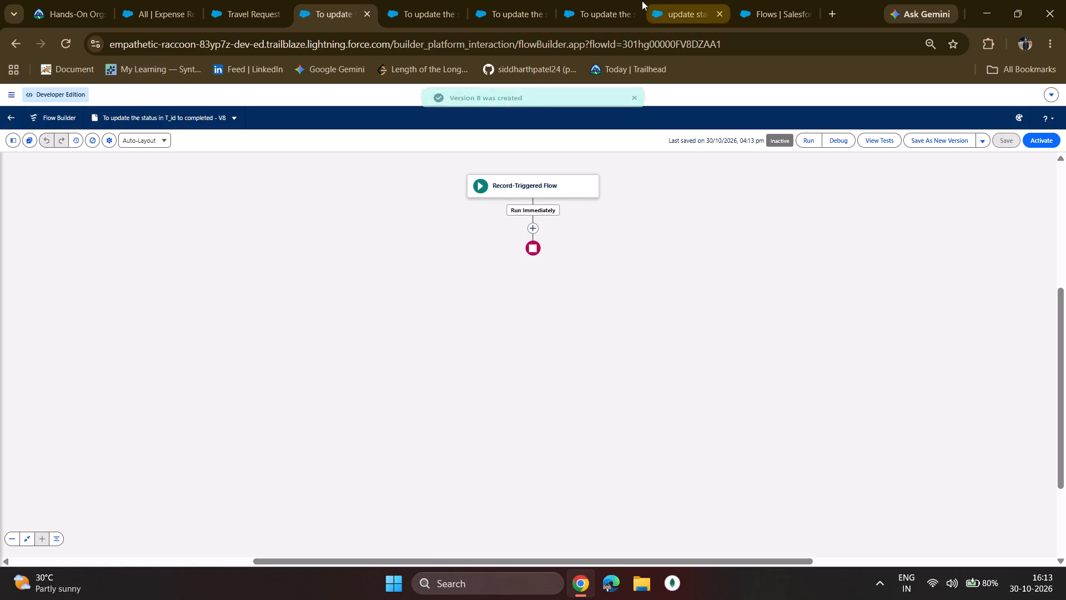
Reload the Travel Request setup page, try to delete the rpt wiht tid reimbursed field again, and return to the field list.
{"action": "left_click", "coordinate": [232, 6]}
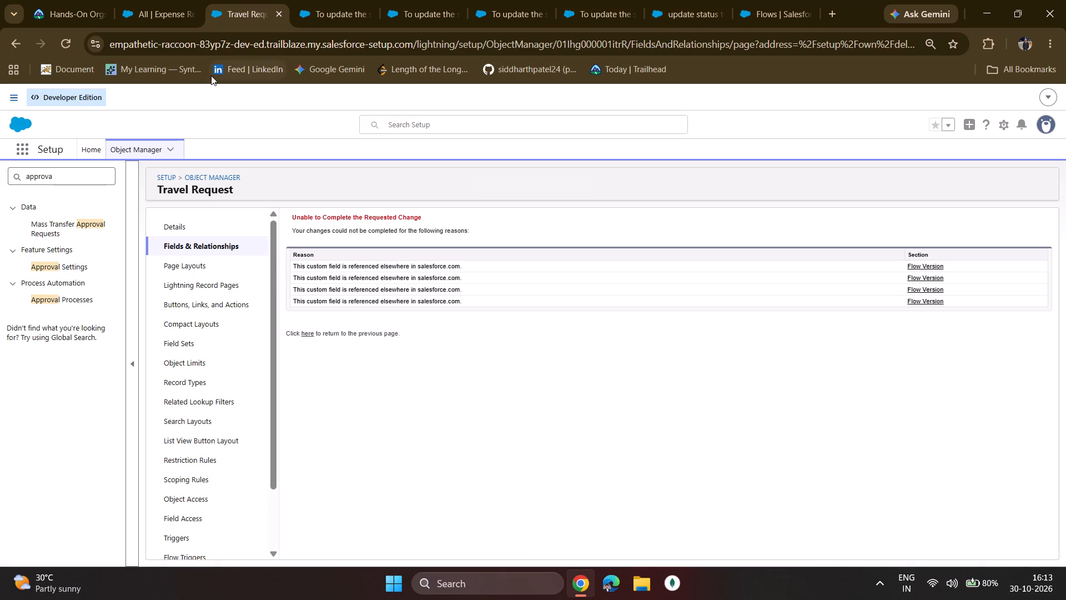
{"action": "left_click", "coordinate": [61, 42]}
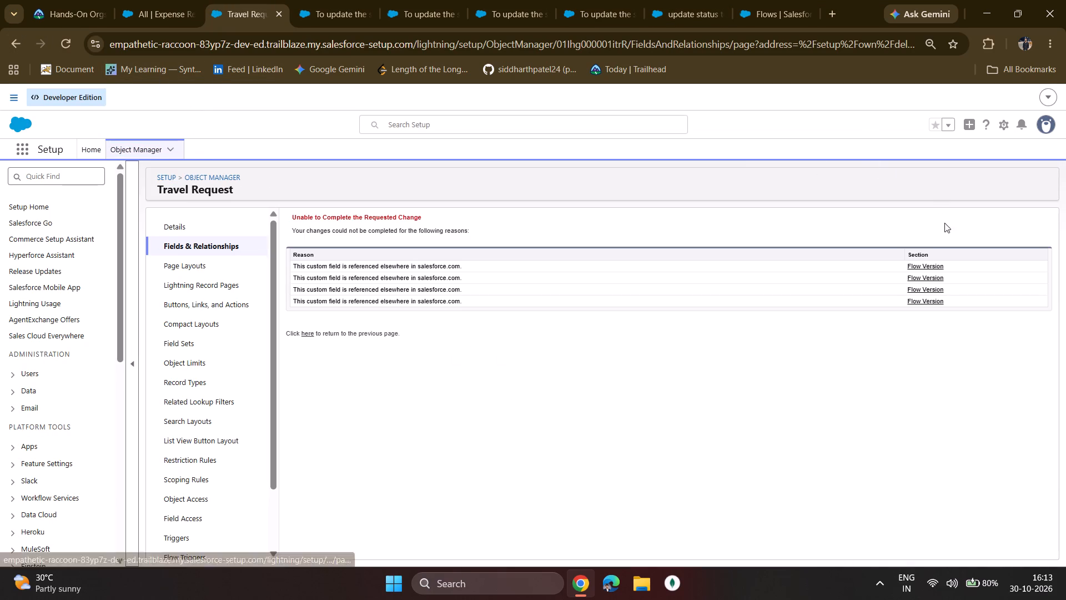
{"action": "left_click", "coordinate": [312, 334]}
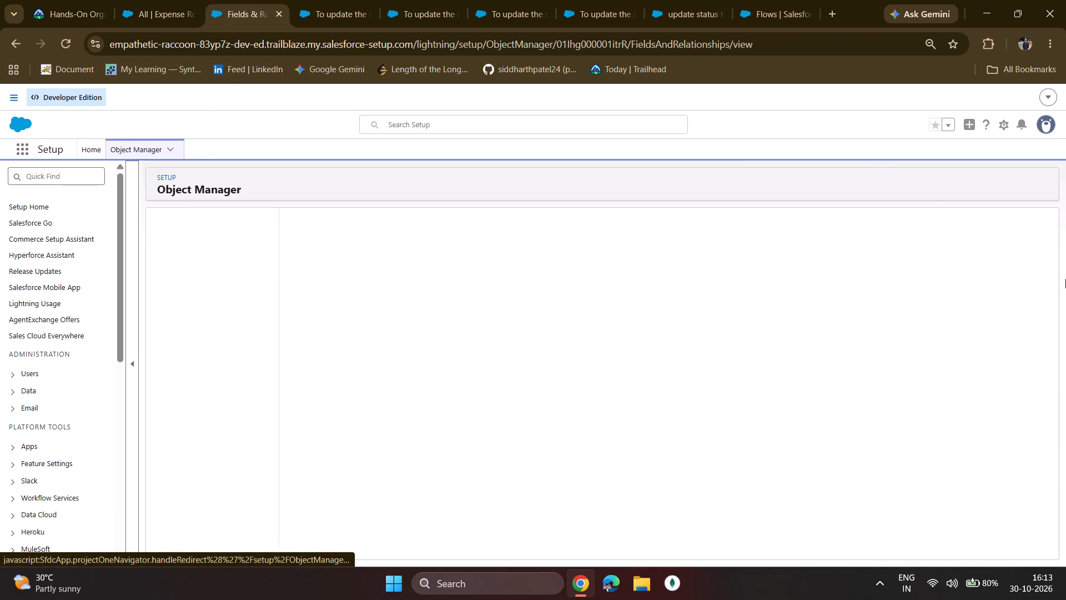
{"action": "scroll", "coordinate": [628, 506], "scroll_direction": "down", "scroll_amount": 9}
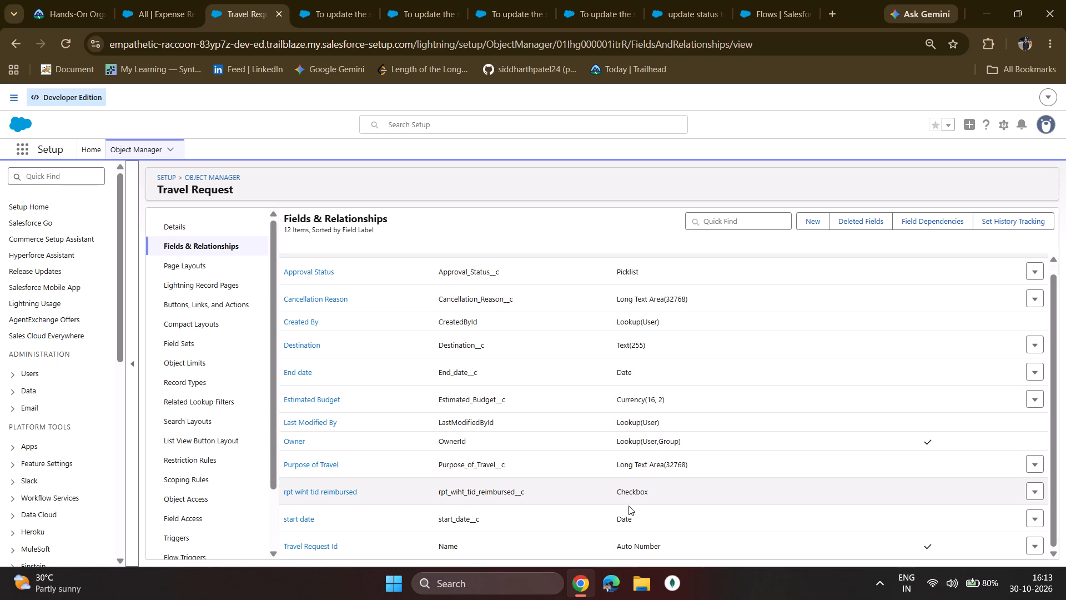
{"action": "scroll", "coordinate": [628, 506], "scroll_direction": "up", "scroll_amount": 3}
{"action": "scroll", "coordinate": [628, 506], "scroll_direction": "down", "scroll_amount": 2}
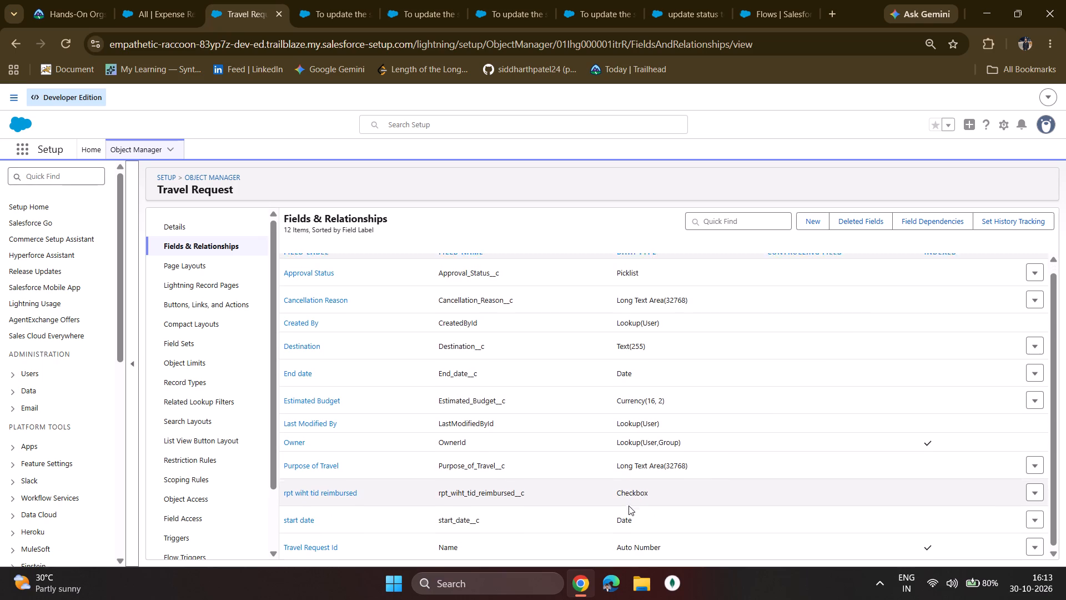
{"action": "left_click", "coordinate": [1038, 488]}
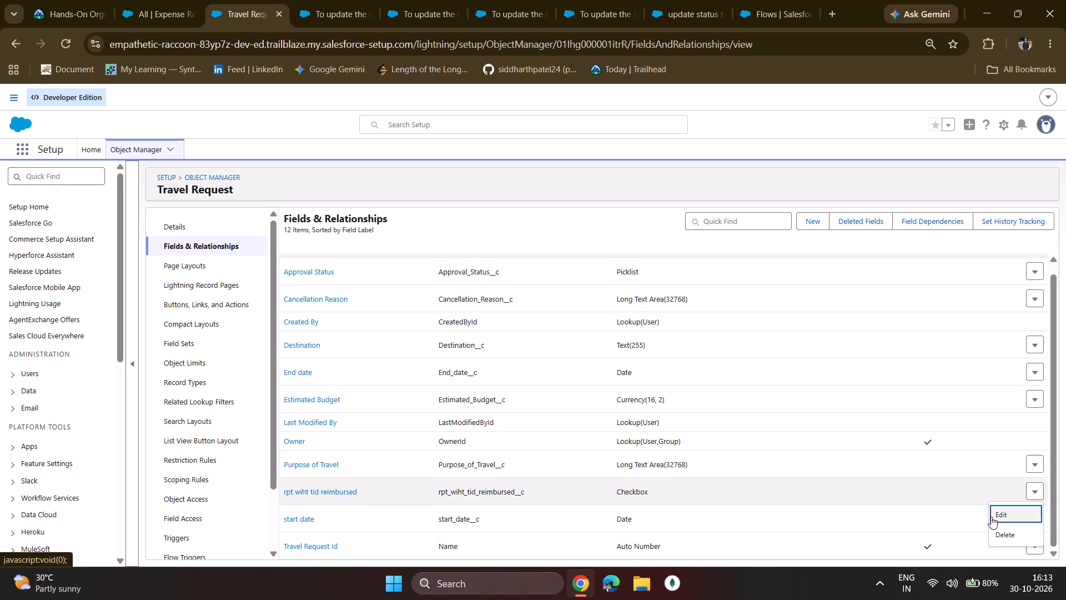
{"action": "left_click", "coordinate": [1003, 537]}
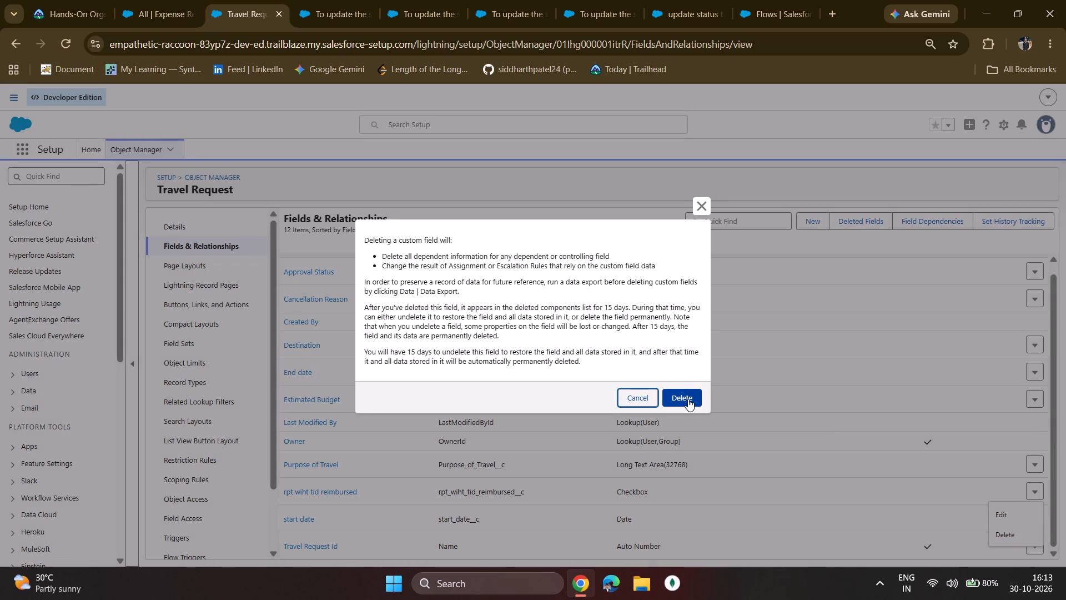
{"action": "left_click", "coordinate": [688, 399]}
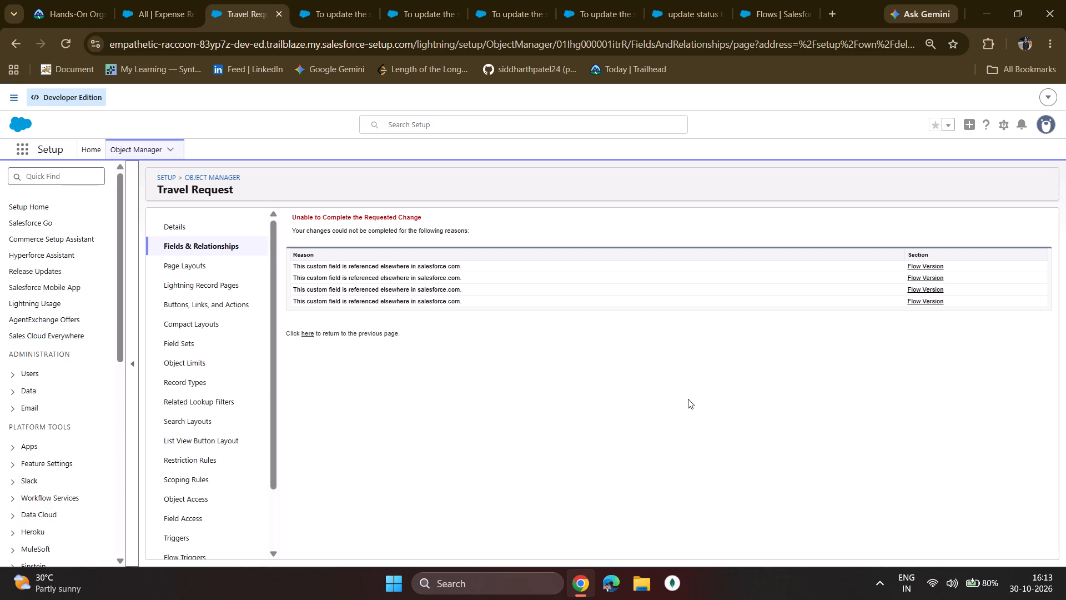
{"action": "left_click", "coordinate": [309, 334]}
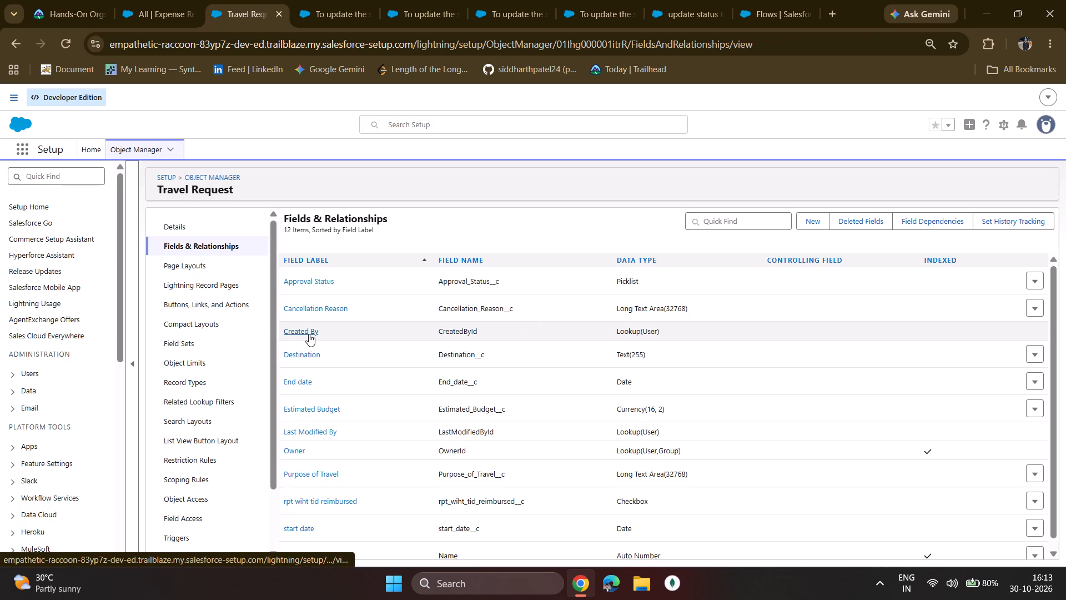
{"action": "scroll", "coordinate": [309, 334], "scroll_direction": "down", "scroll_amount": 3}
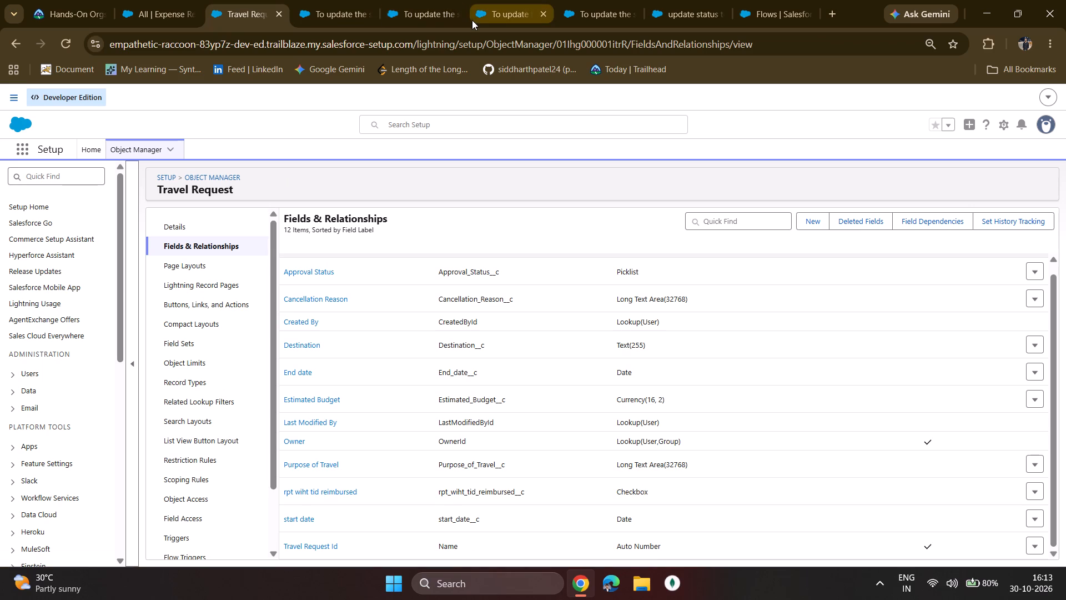
Close all the open flow builder pages, keeping the Travel Request fields page and the Flows list open.
{"action": "left_click", "coordinate": [456, 14]}
{"action": "left_click", "coordinate": [456, 14]}
{"action": "left_click", "coordinate": [456, 14]}
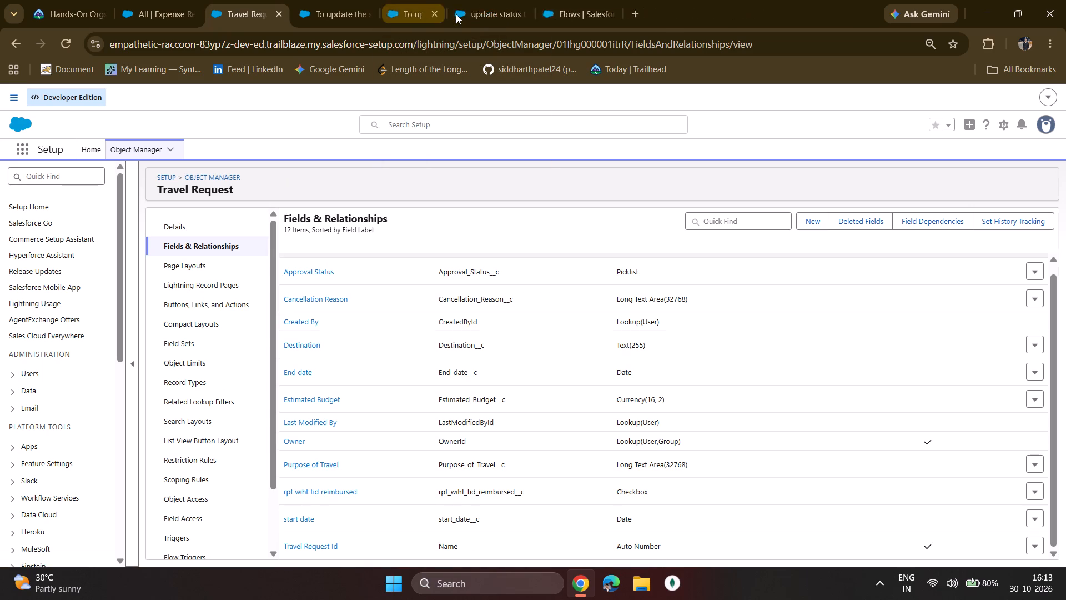
{"action": "left_click", "coordinate": [456, 14]}
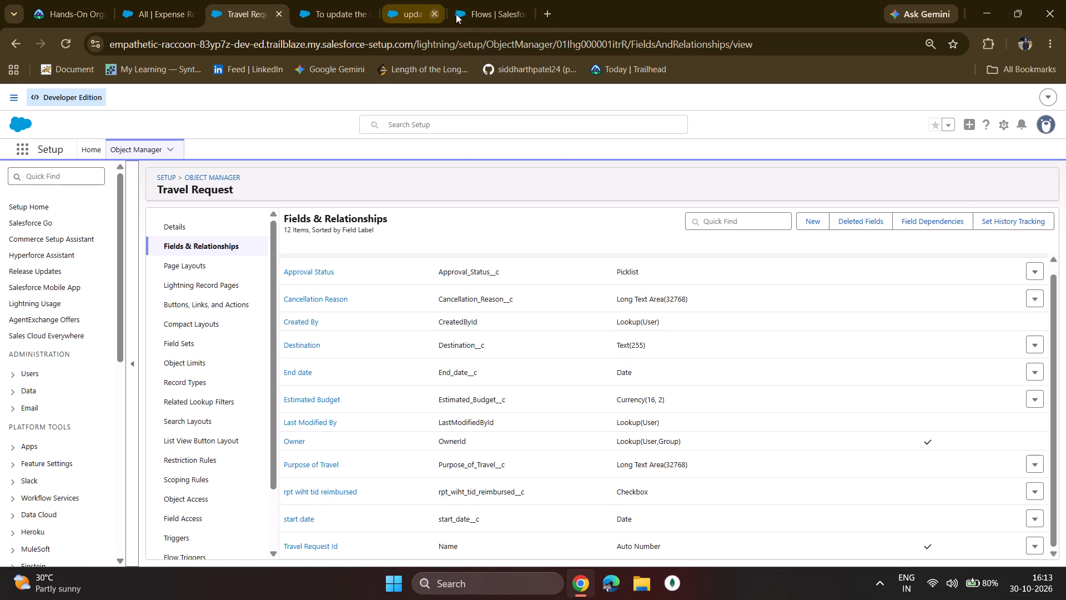
{"action": "left_click", "coordinate": [369, 15]}
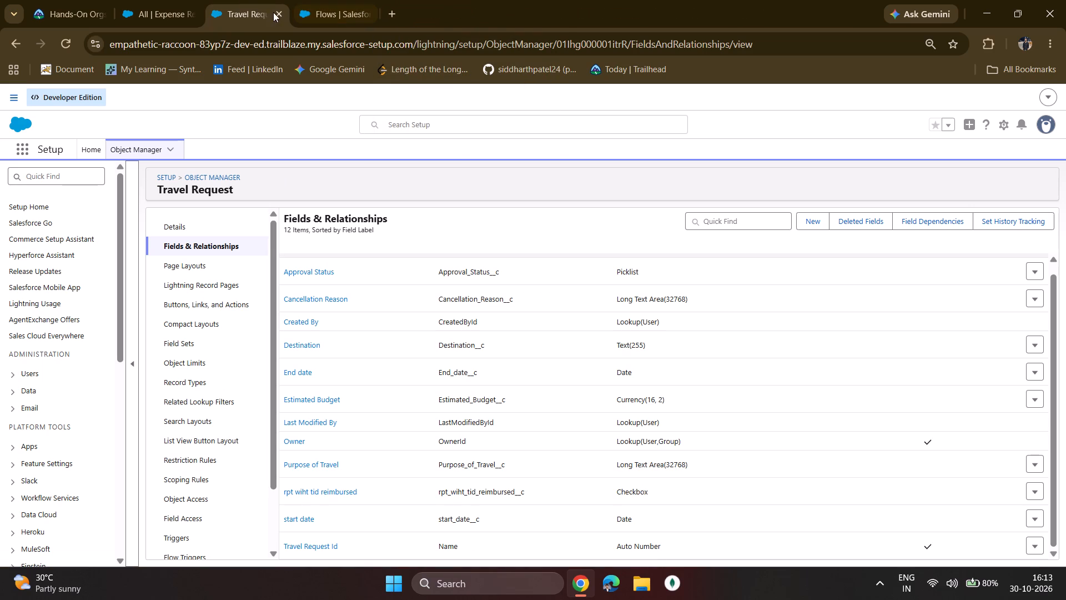
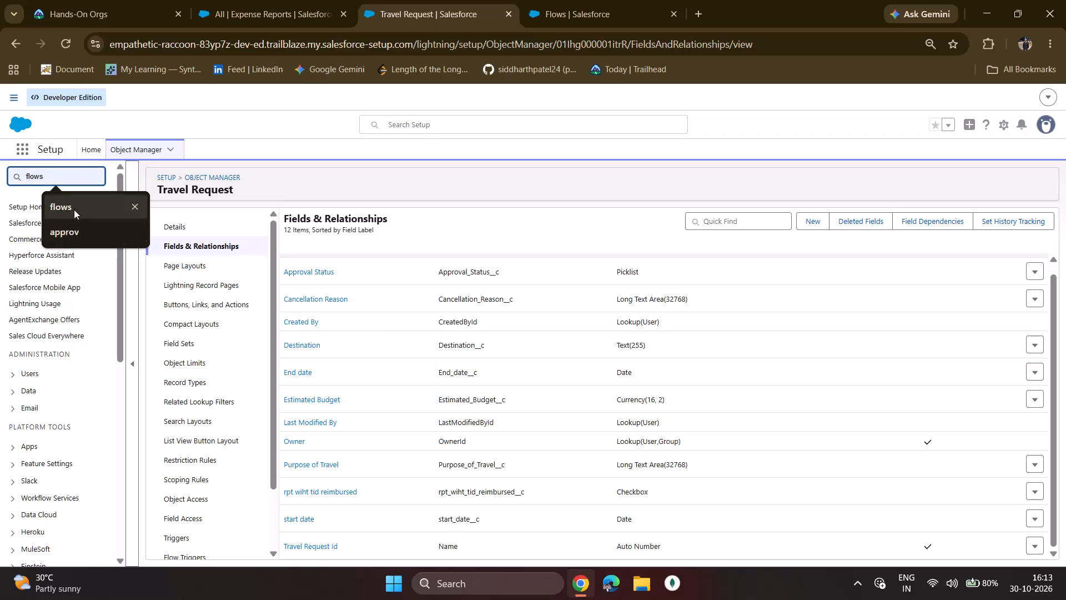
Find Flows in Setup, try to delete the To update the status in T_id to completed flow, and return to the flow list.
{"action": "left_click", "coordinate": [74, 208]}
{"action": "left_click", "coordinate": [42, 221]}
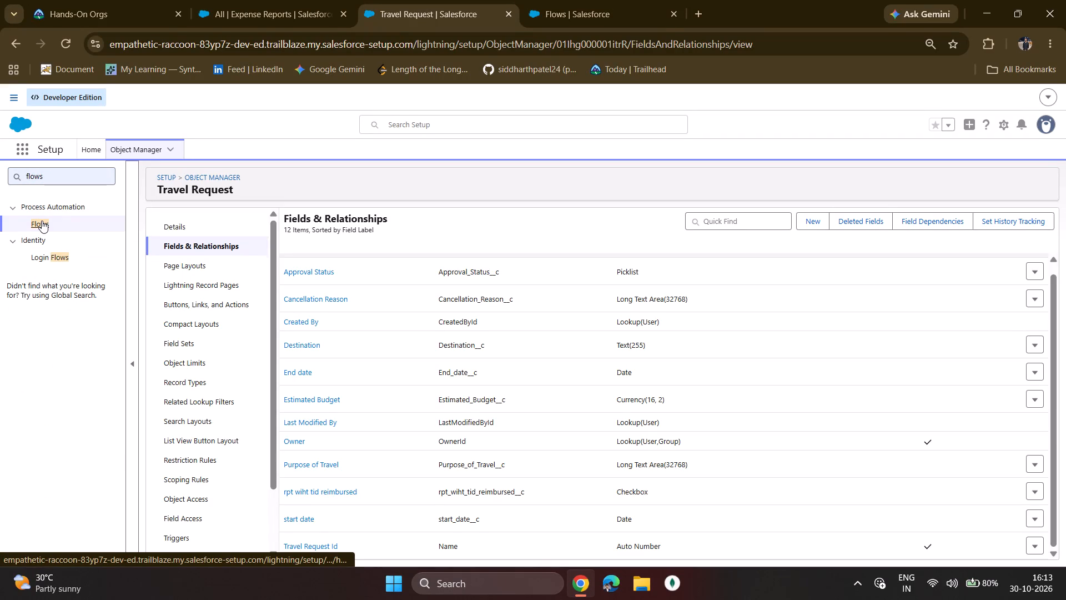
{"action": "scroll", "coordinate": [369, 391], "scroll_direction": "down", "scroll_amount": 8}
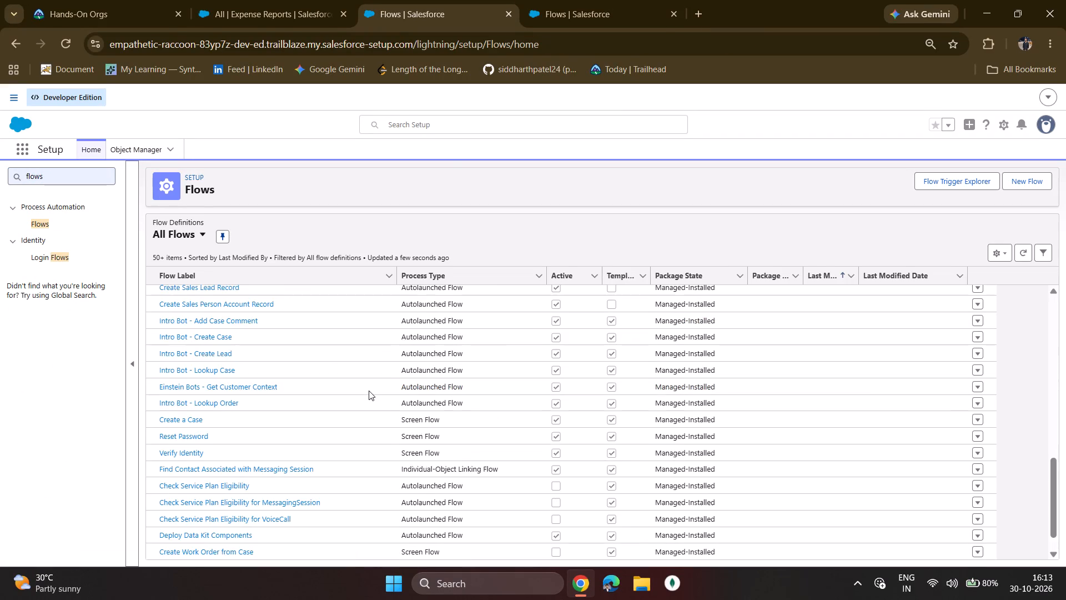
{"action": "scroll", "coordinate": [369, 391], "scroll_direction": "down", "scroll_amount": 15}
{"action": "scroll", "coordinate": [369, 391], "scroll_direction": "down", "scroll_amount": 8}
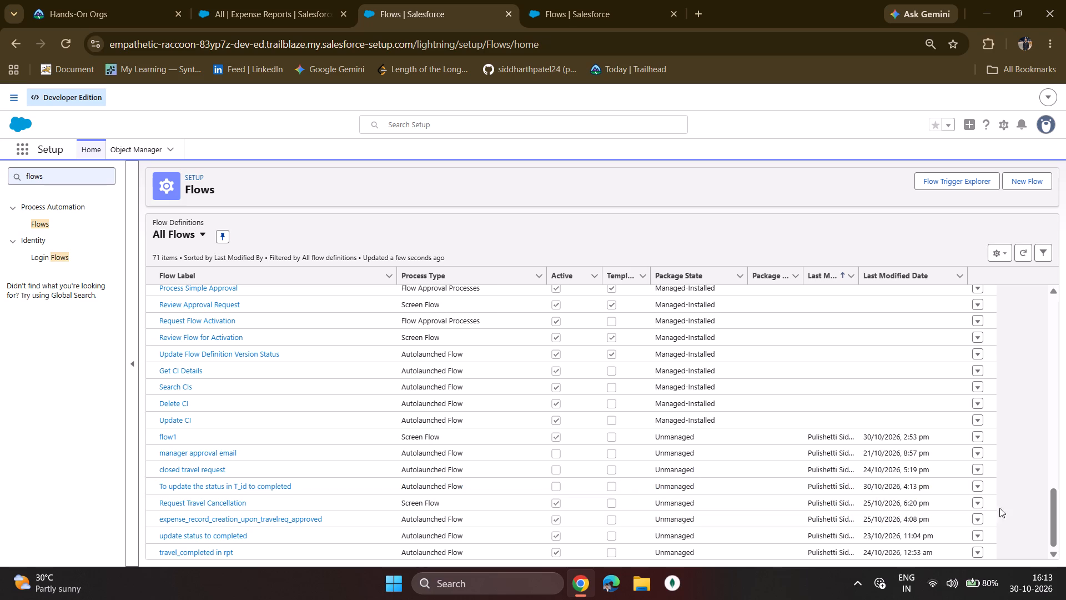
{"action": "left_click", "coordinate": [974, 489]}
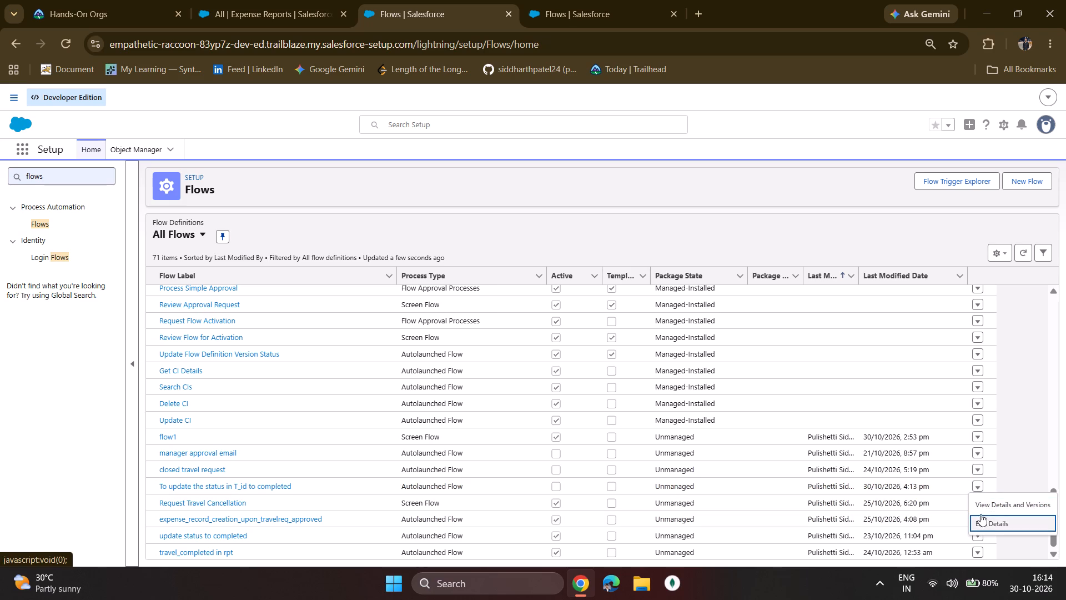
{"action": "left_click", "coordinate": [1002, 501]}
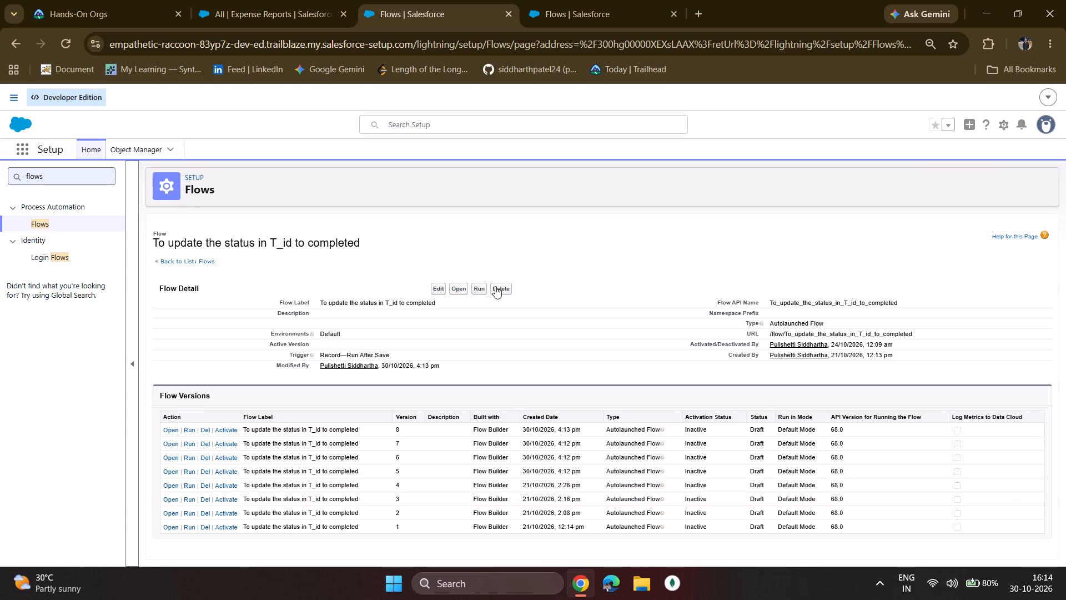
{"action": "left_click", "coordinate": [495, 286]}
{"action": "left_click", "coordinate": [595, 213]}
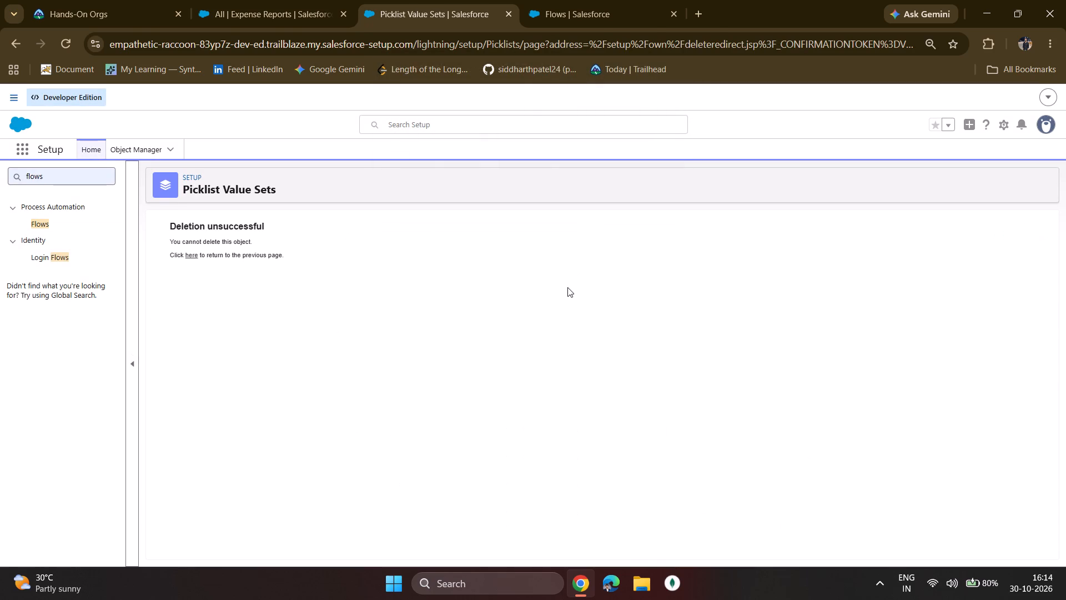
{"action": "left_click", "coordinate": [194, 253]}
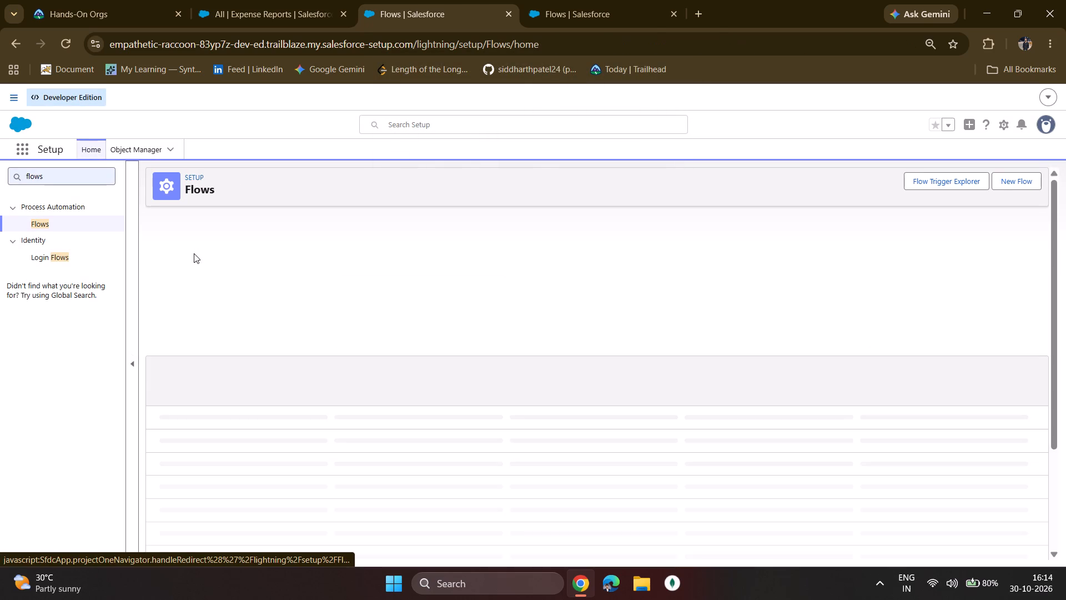
Open the To update the status in T_id to completed flow, review its version list and start configuration, and close it.
{"action": "scroll", "coordinate": [395, 336], "scroll_direction": "down", "scroll_amount": 14}
{"action": "scroll", "coordinate": [395, 339], "scroll_direction": "down", "scroll_amount": 7}
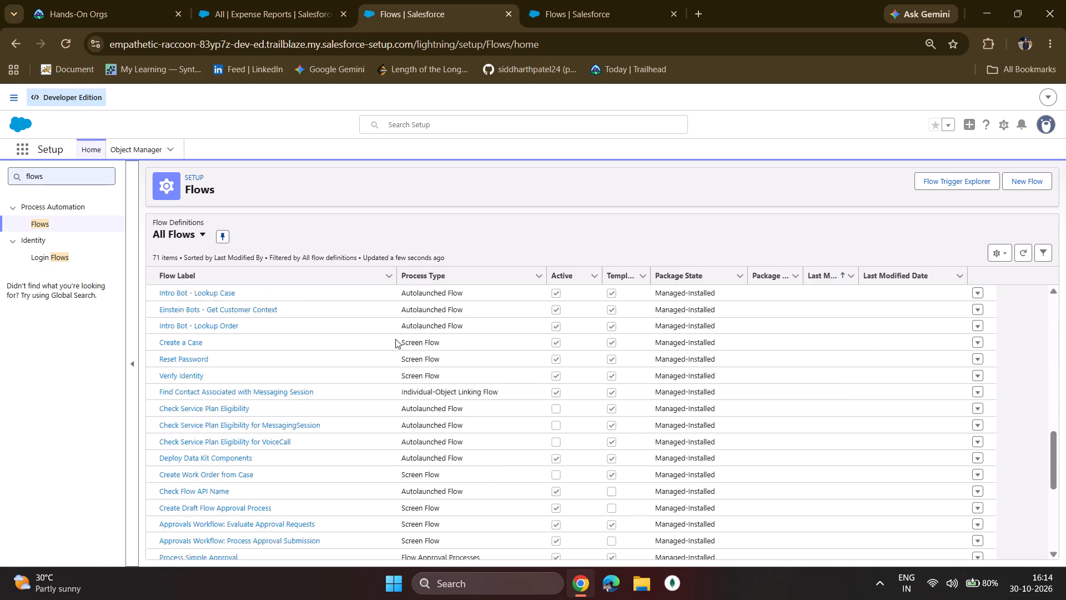
{"action": "scroll", "coordinate": [395, 339], "scroll_direction": "down", "scroll_amount": 13}
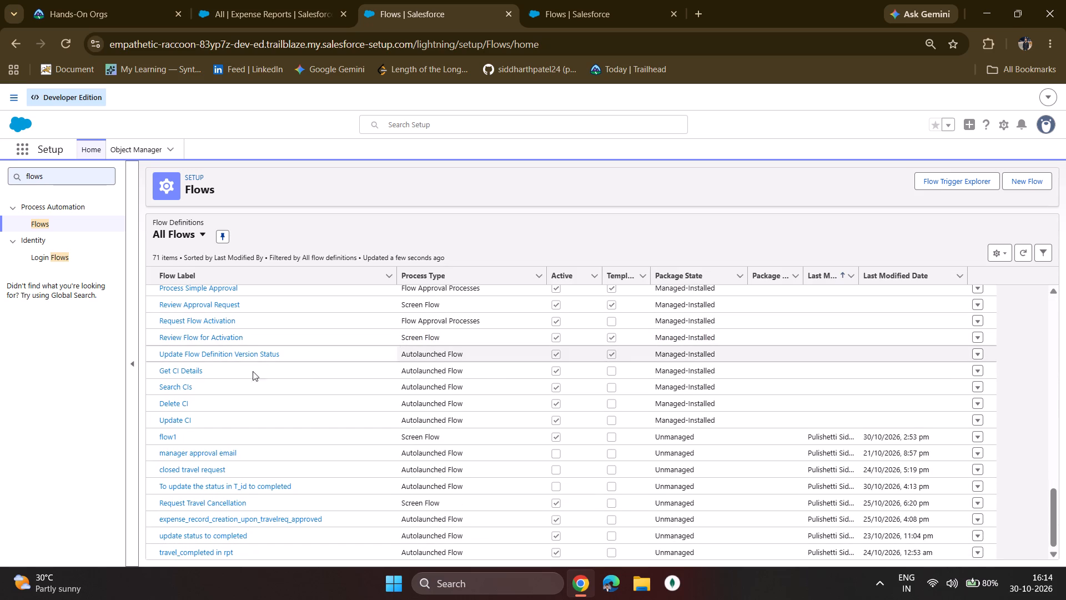
{"action": "left_click", "coordinate": [215, 483]}
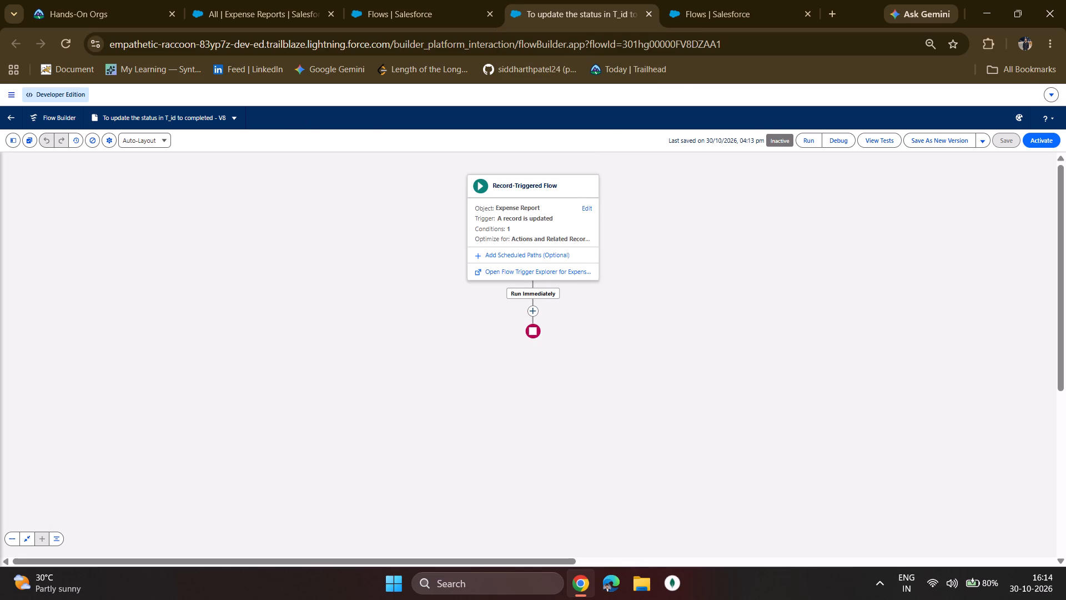
{"action": "left_click", "coordinate": [121, 117]}
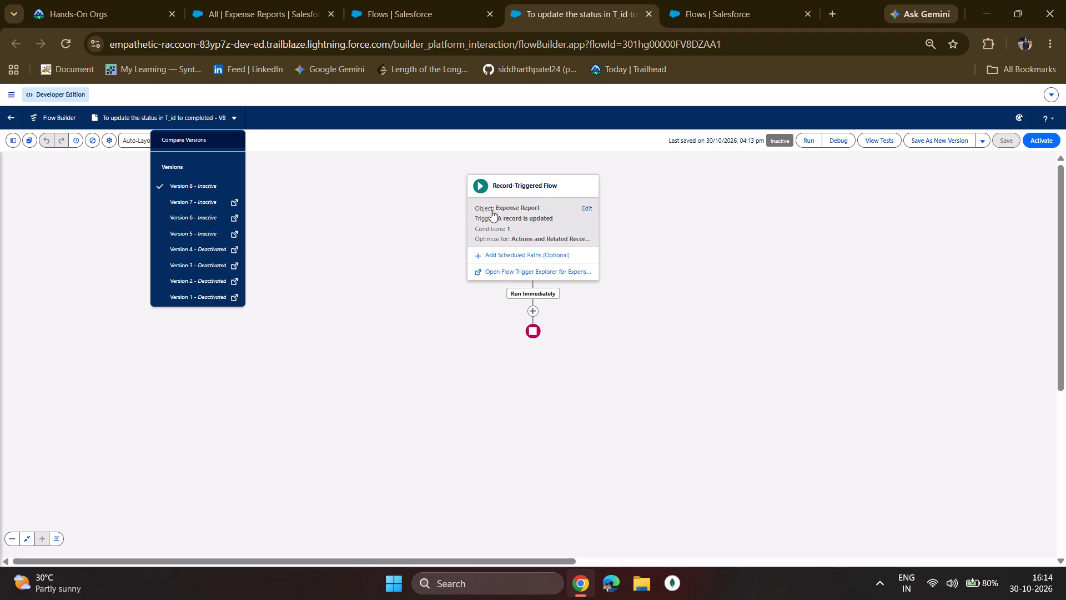
{"action": "left_click", "coordinate": [526, 228]}
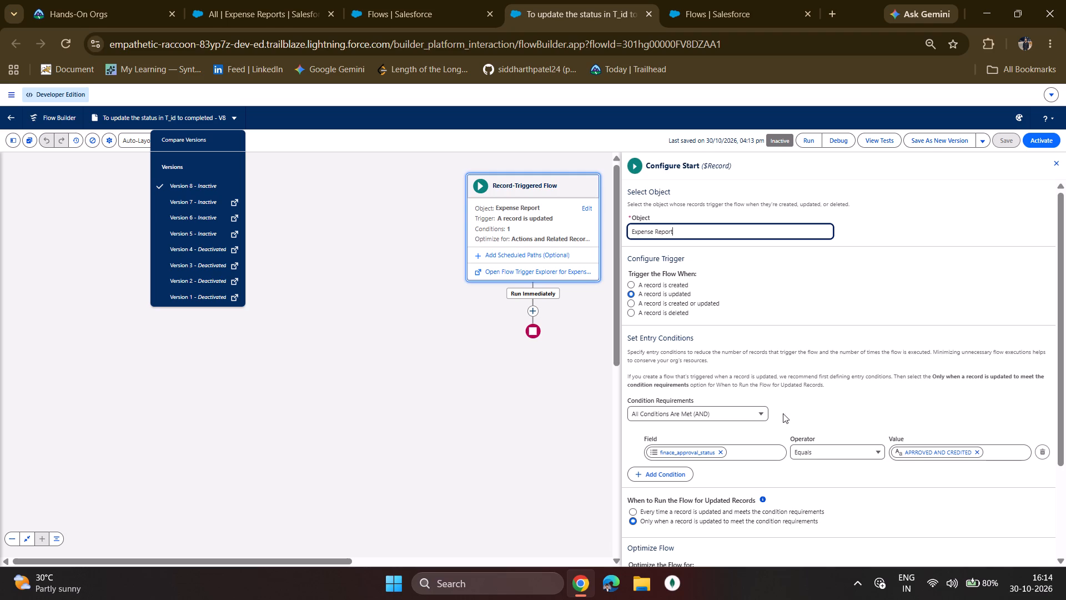
{"action": "scroll", "coordinate": [754, 423], "scroll_direction": "down", "scroll_amount": 6}
{"action": "scroll", "coordinate": [754, 423], "scroll_direction": "up", "scroll_amount": 3}
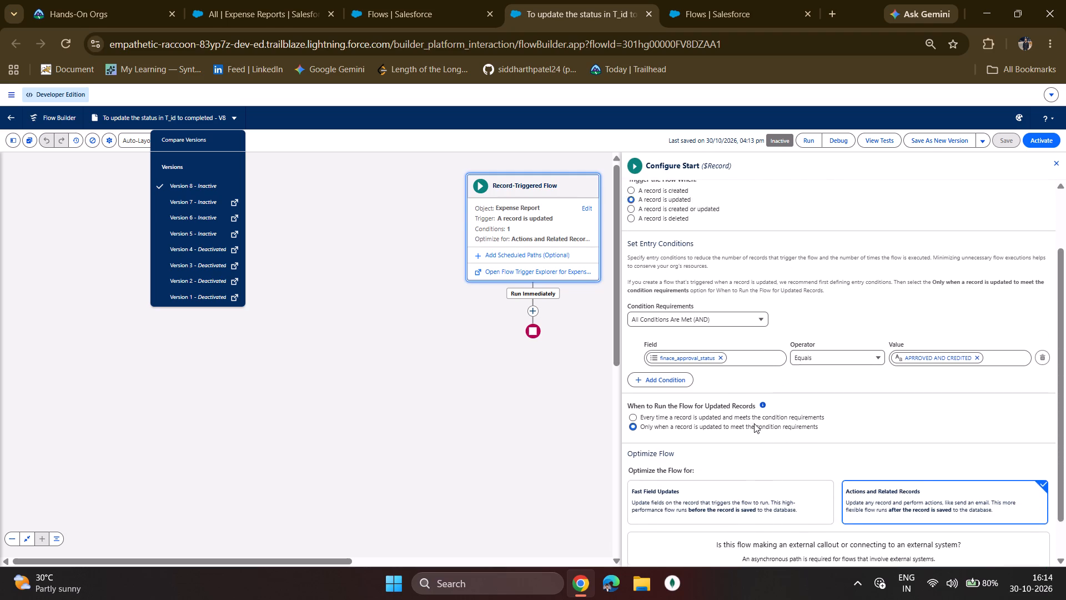
{"action": "scroll", "coordinate": [754, 423], "scroll_direction": "up", "scroll_amount": 1}
{"action": "left_click", "coordinate": [647, 14]}
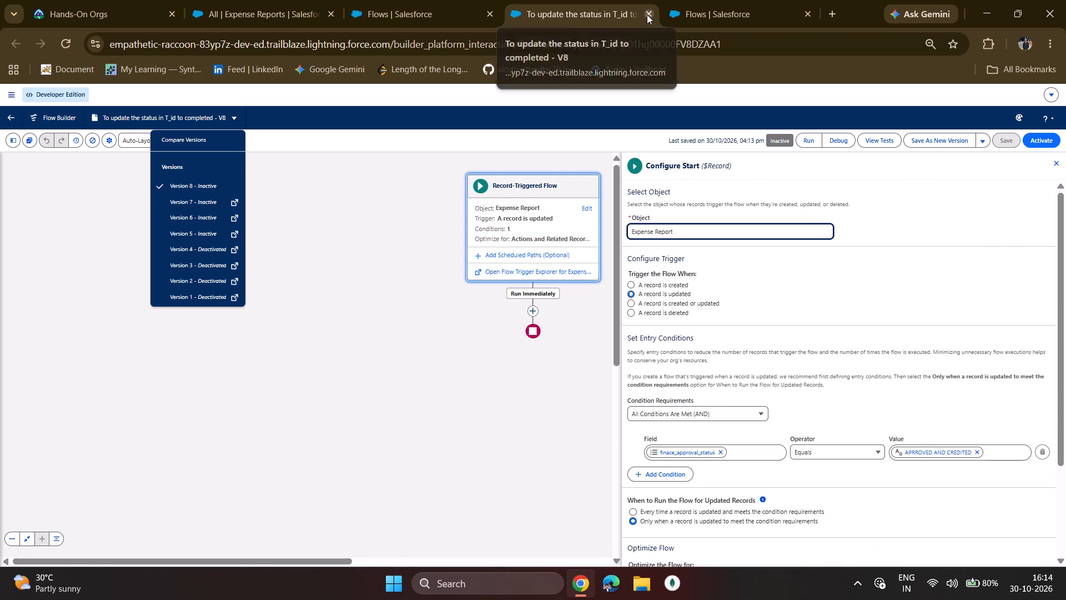
Open the update status to completed flow, check its structure and version list, and close it.
{"action": "scroll", "coordinate": [275, 449], "scroll_direction": "down", "scroll_amount": 3}
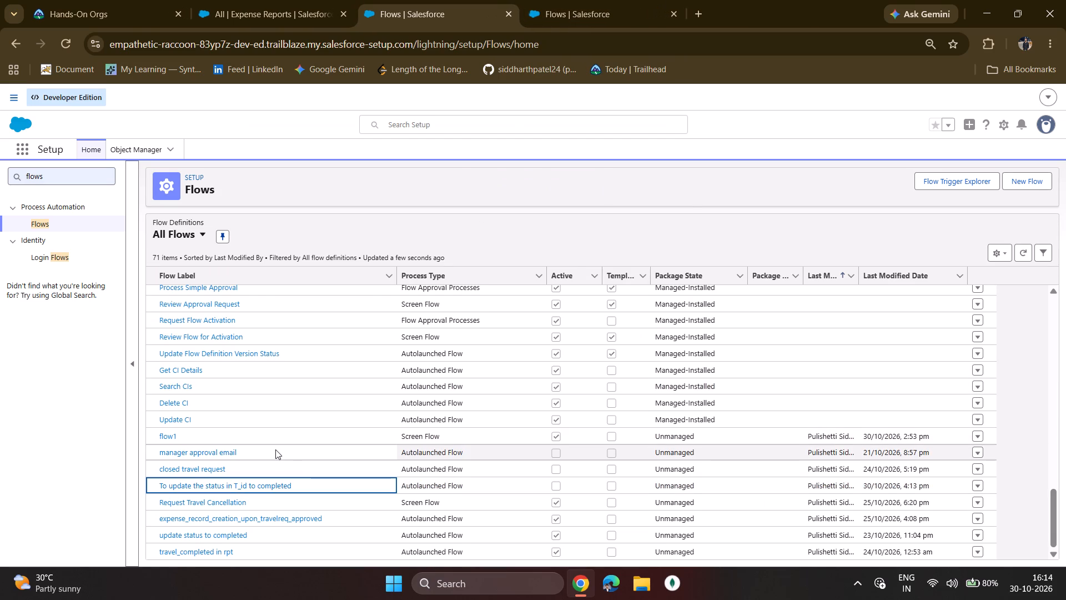
{"action": "scroll", "coordinate": [214, 510], "scroll_direction": "down", "scroll_amount": 5}
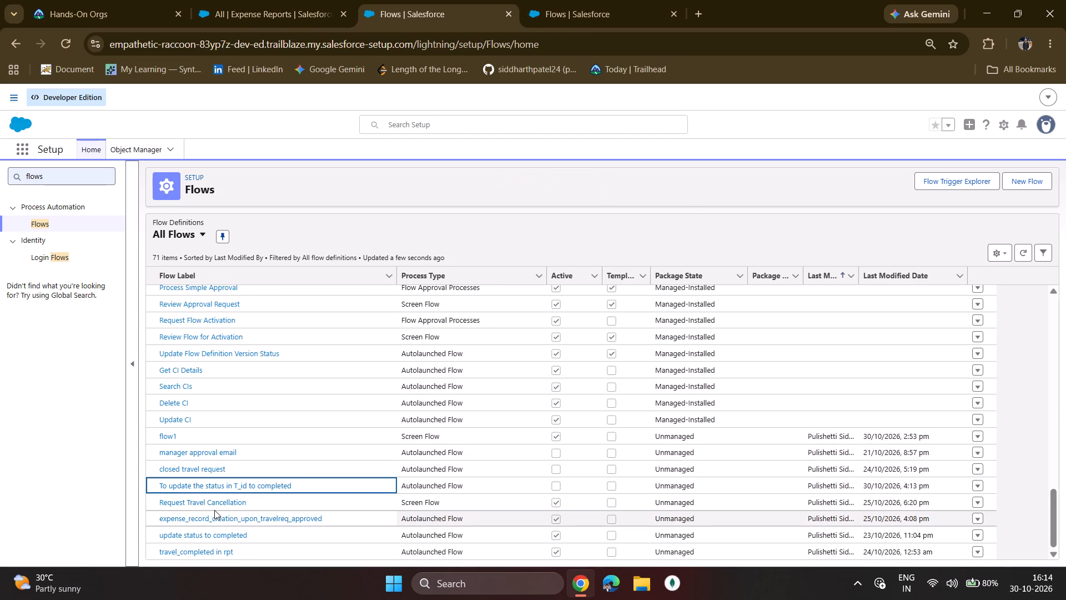
{"action": "scroll", "coordinate": [207, 537], "scroll_direction": "down", "scroll_amount": 3}
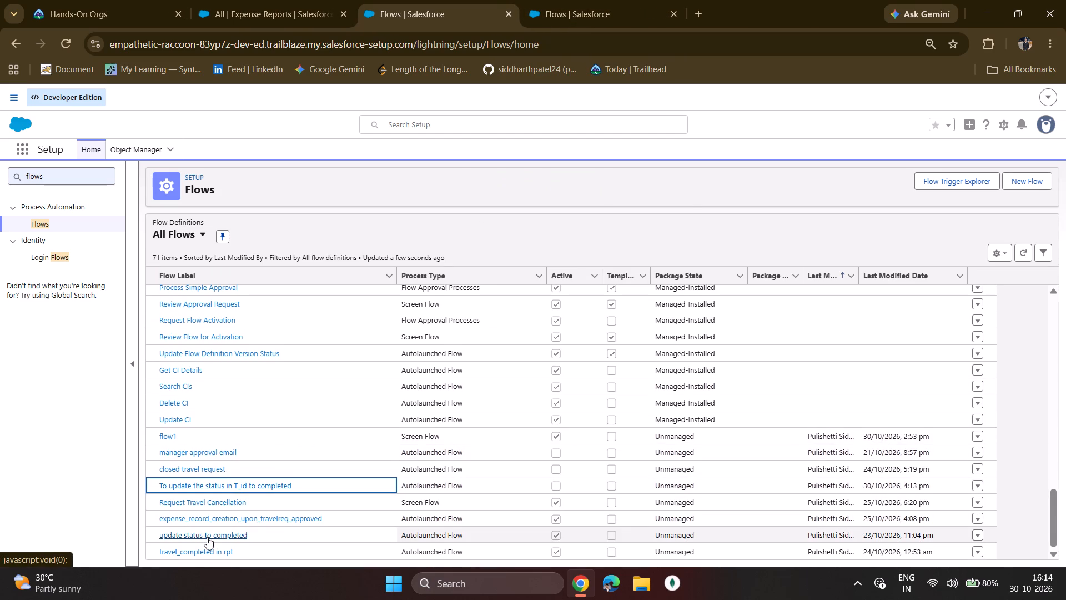
{"action": "scroll", "coordinate": [203, 556], "scroll_direction": "down", "scroll_amount": 4}
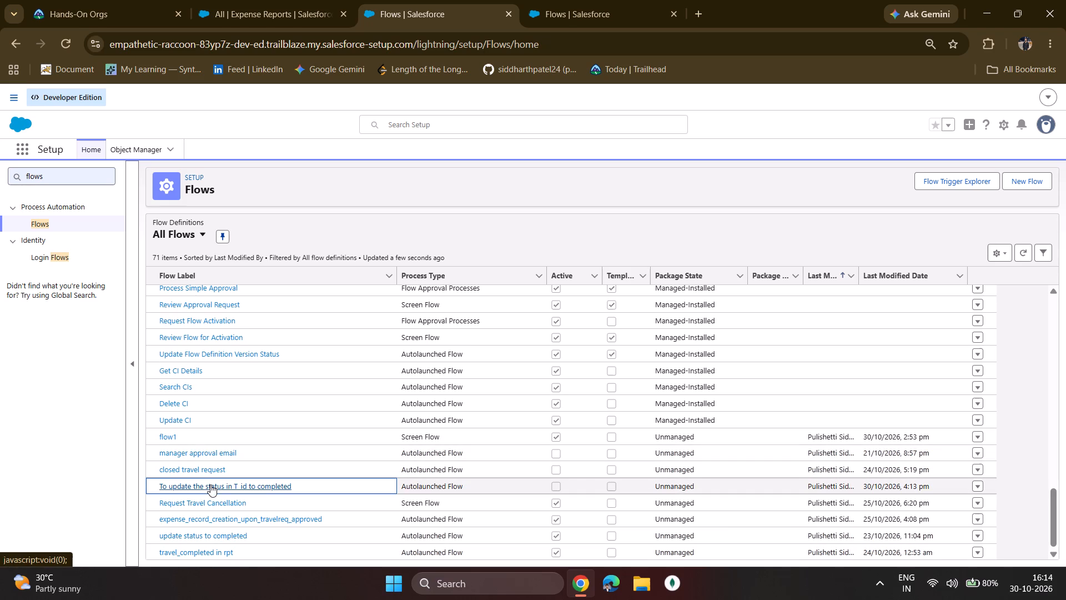
{"action": "left_click", "coordinate": [211, 535]}
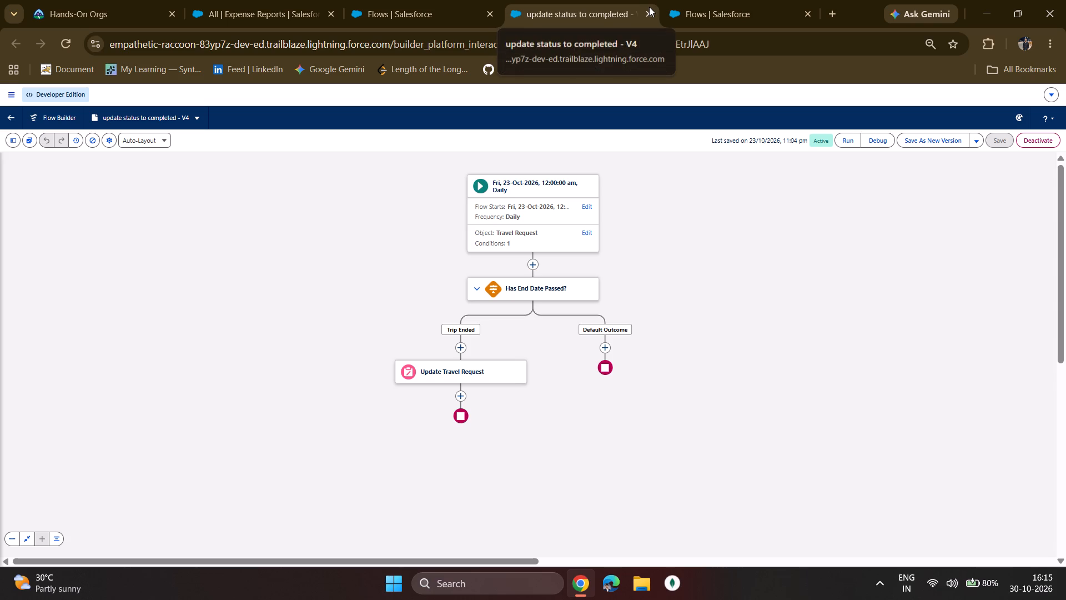
{"action": "left_click", "coordinate": [170, 124]}
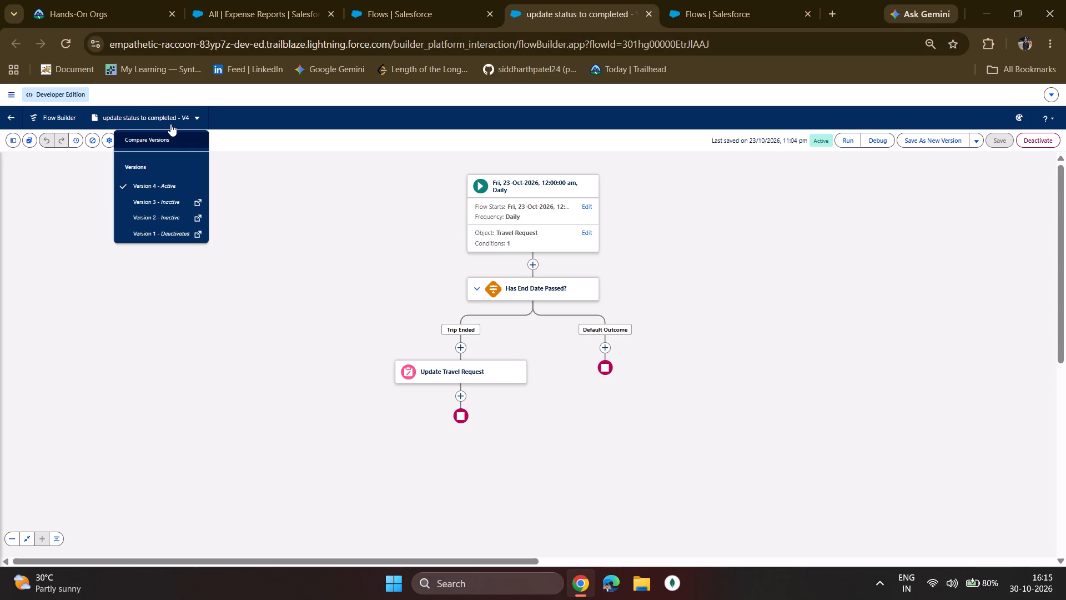
{"action": "left_click", "coordinate": [170, 124]}
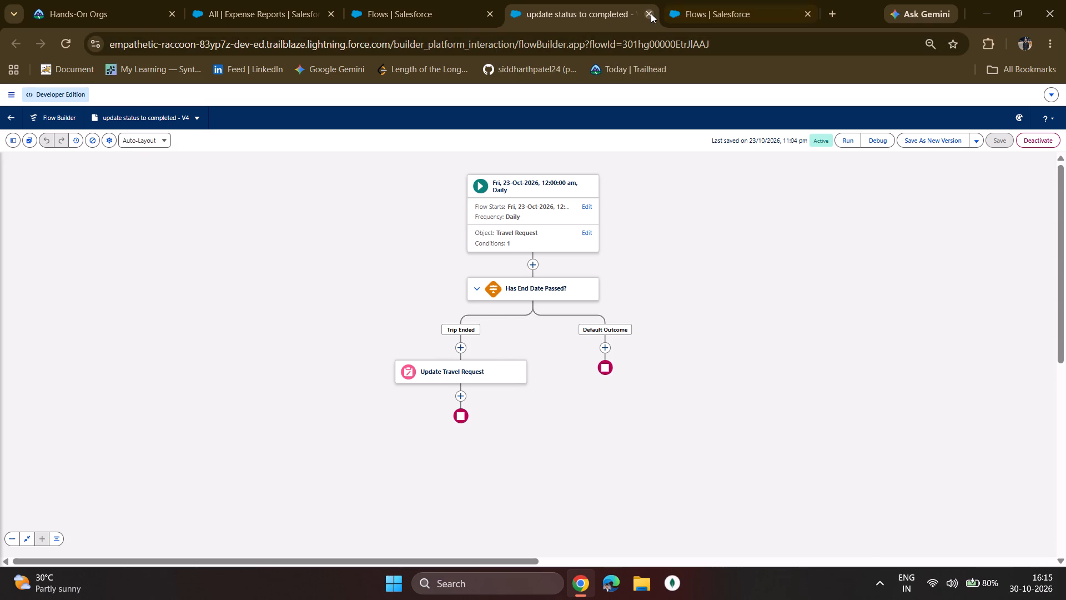
{"action": "left_click", "coordinate": [651, 13]}
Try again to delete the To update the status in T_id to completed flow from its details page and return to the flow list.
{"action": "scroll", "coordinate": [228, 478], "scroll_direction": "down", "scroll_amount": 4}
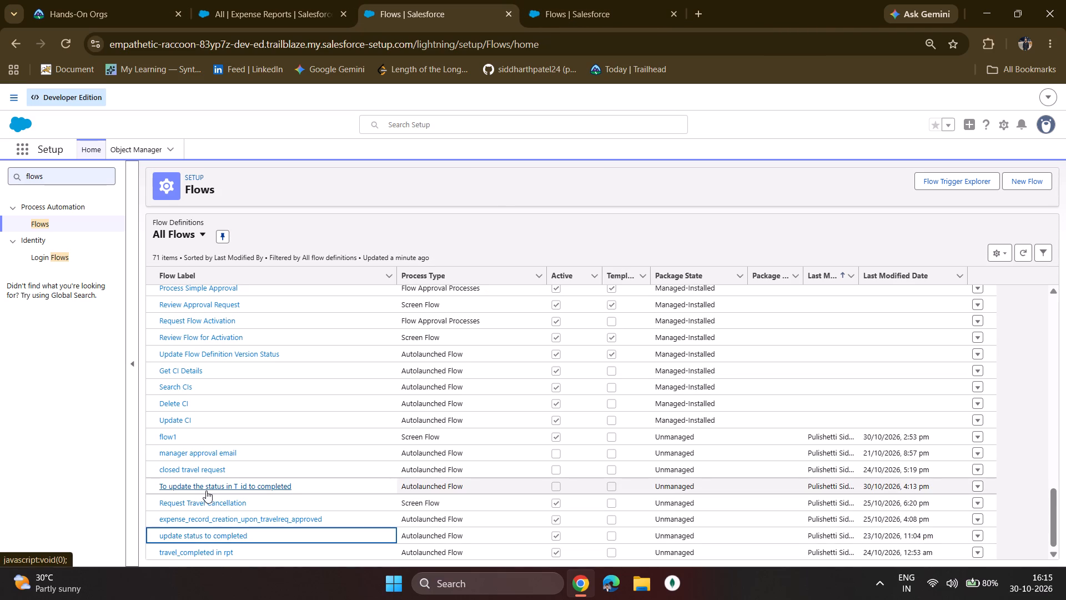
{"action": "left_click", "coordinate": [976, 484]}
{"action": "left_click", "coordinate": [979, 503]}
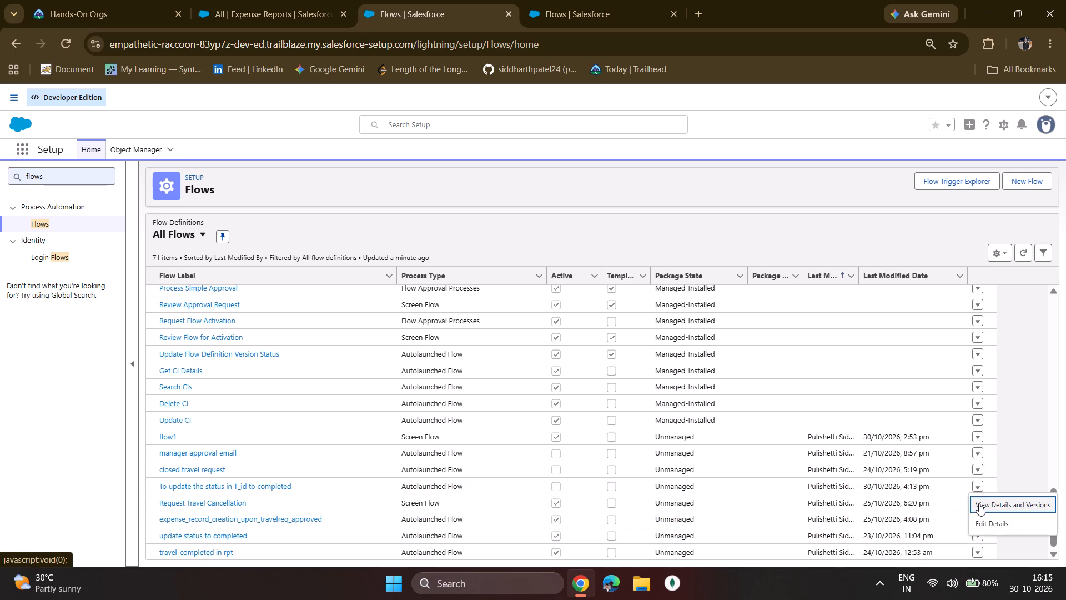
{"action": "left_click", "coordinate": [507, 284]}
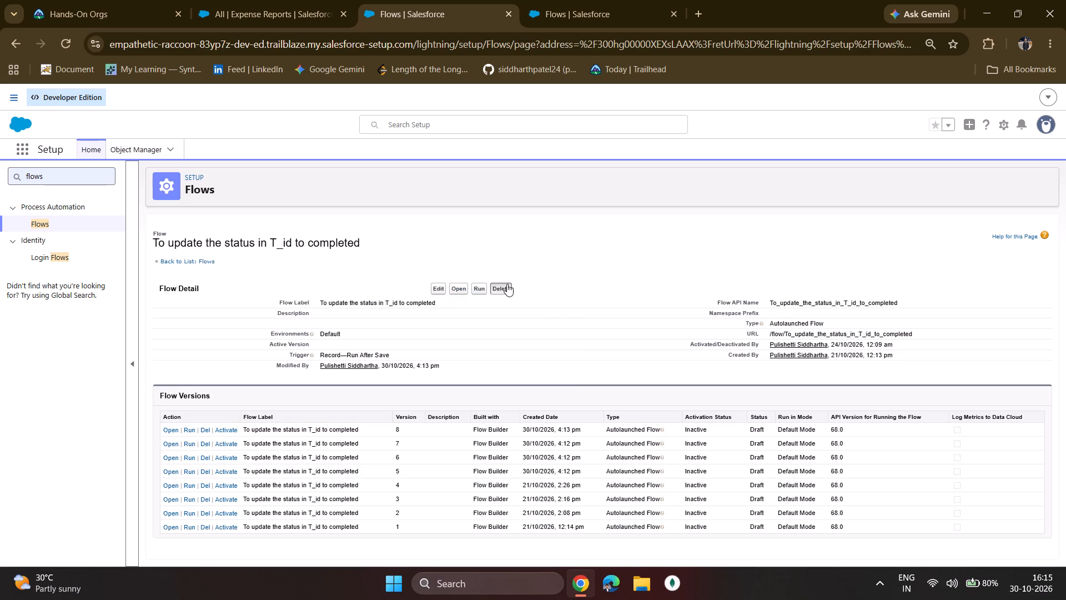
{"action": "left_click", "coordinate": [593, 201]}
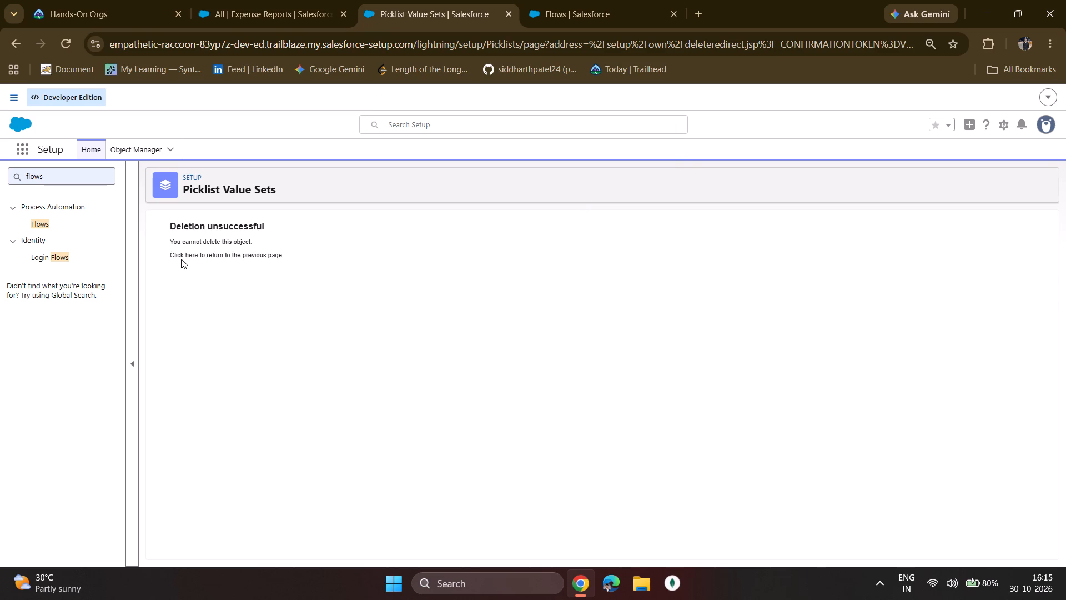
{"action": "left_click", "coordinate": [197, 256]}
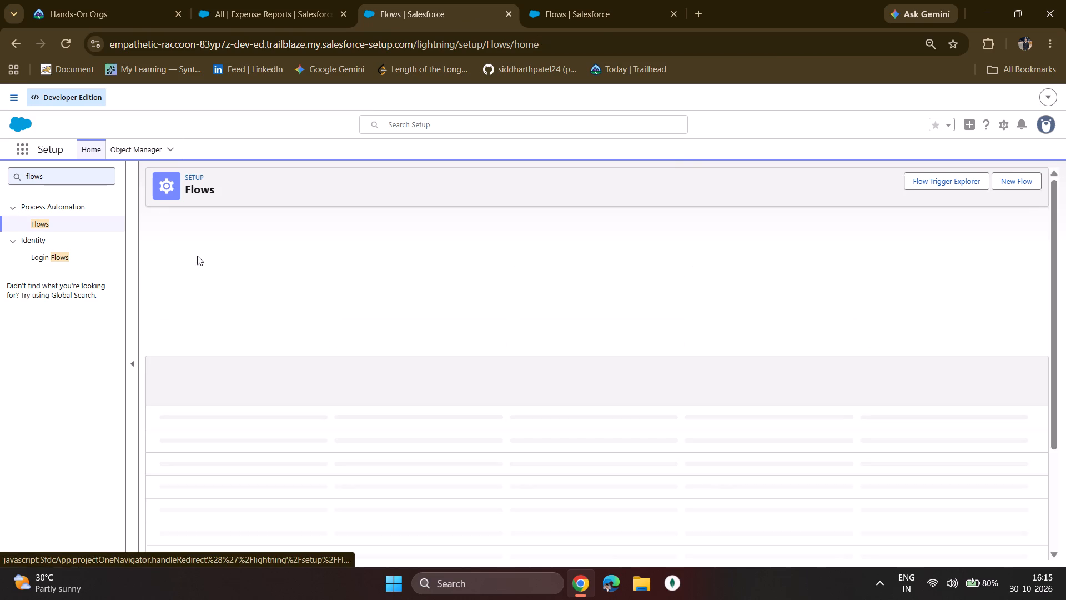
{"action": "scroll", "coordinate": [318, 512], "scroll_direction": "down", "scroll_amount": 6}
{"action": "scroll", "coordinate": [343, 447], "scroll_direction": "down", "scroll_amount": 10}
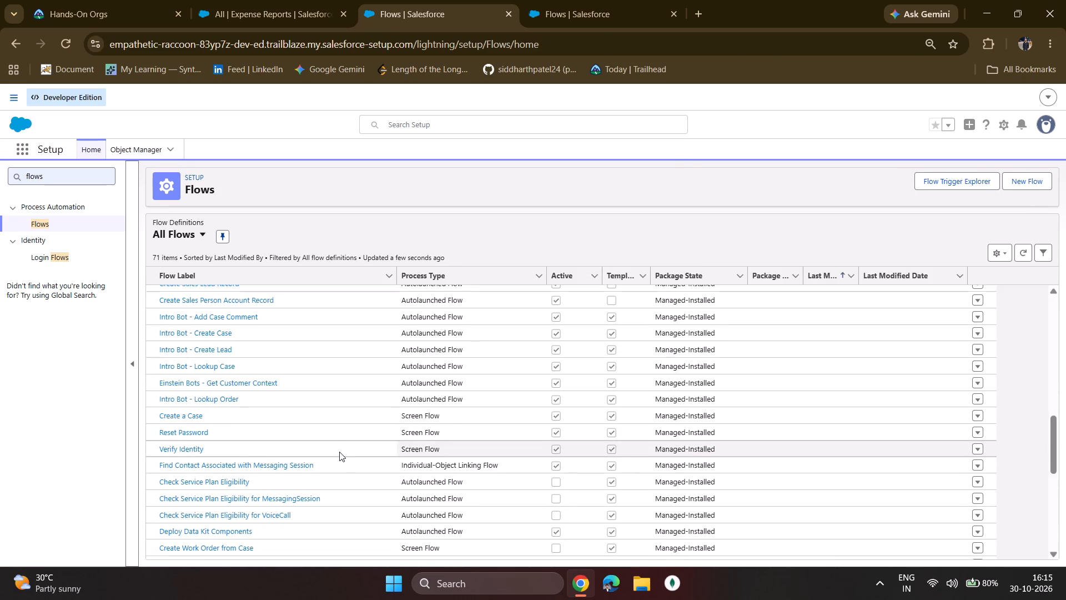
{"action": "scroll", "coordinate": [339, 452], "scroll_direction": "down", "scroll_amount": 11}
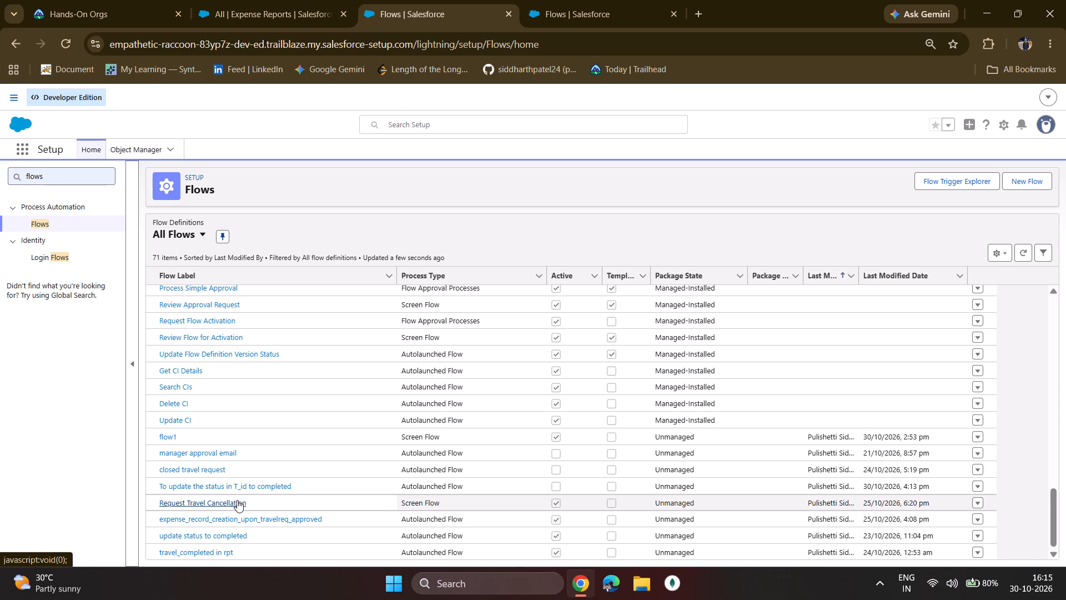
Search Object Manager for travel, open the Travel Request object, and look through its Fields & Relationships list.
{"action": "left_click", "coordinate": [133, 159]}
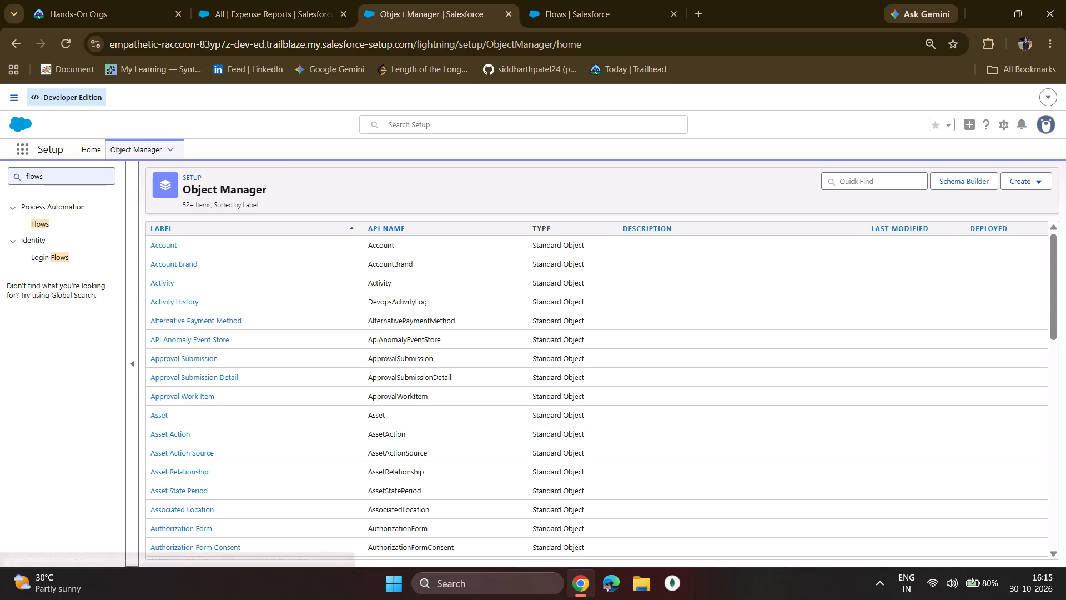
{"action": "left_click", "coordinate": [863, 182]}
{"action": "left_click", "coordinate": [891, 239]}
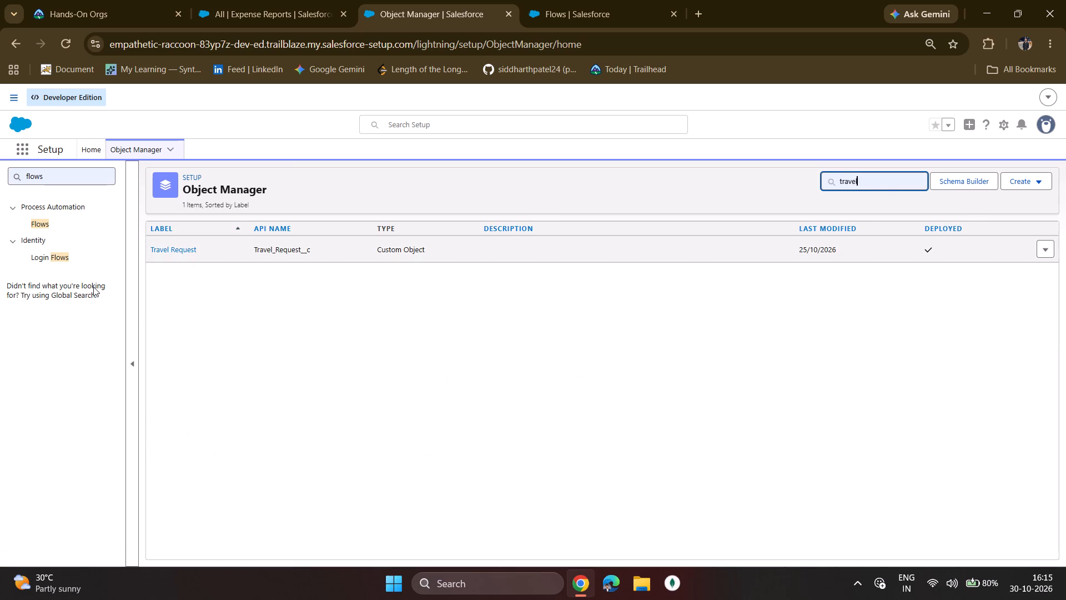
{"action": "left_click", "coordinate": [154, 257]}
{"action": "left_click", "coordinate": [165, 254]}
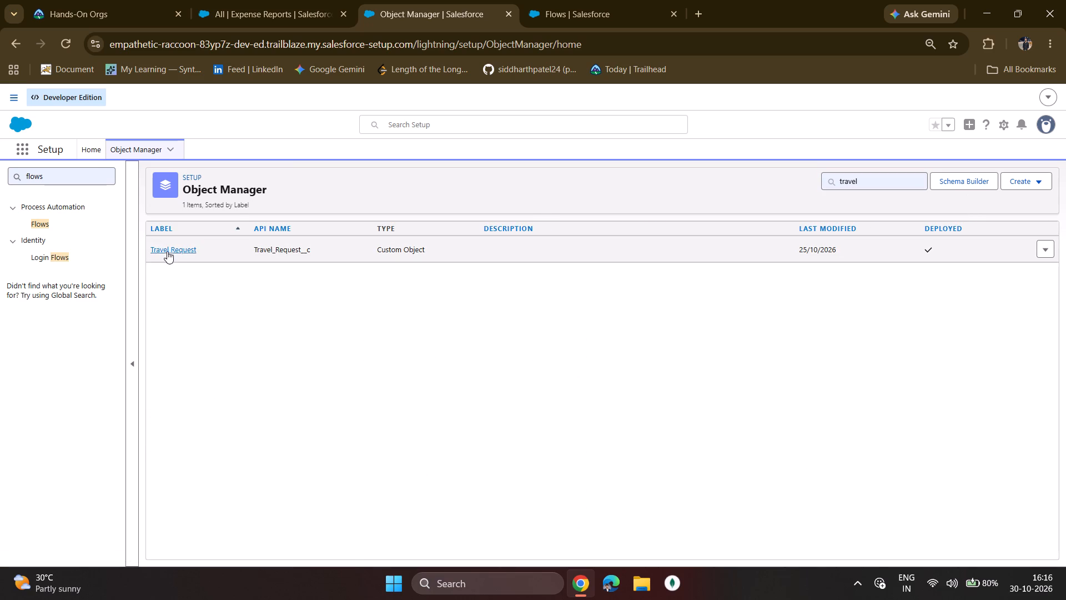
{"action": "left_click", "coordinate": [168, 249]}
{"action": "left_click", "coordinate": [192, 247]}
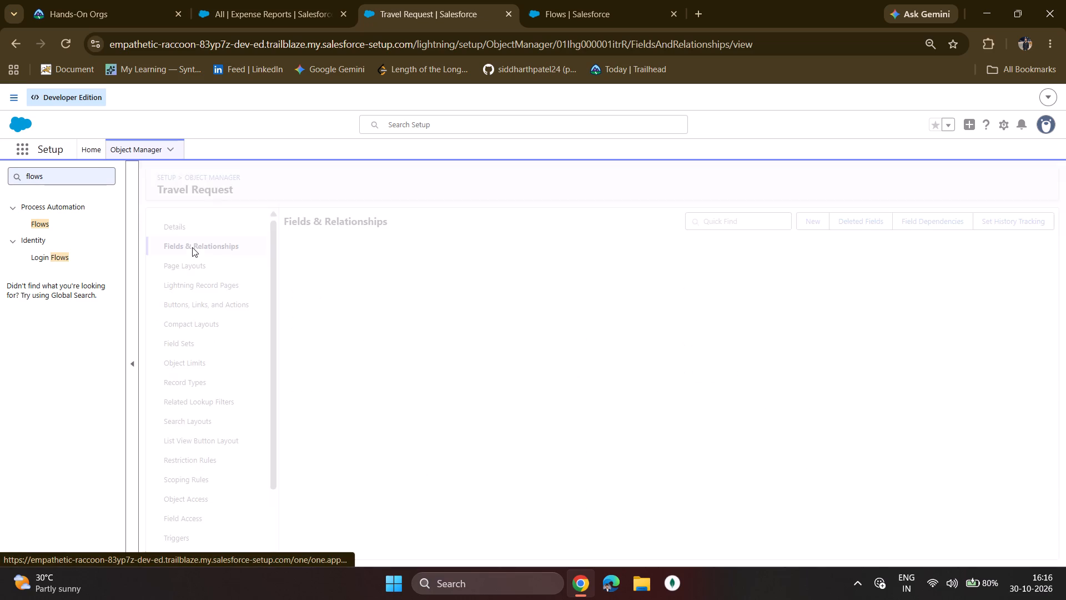
{"action": "scroll", "coordinate": [348, 568], "scroll_direction": "down", "scroll_amount": 6}
{"action": "scroll", "coordinate": [427, 522], "scroll_direction": "down", "scroll_amount": 5}
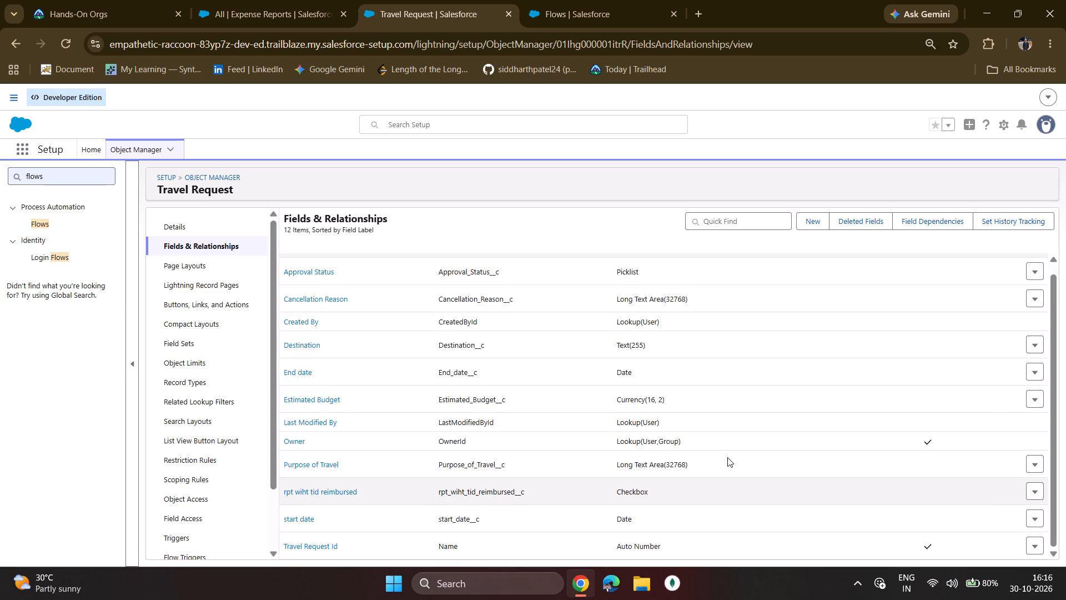
{"action": "scroll", "coordinate": [687, 470], "scroll_direction": "up", "scroll_amount": 3}
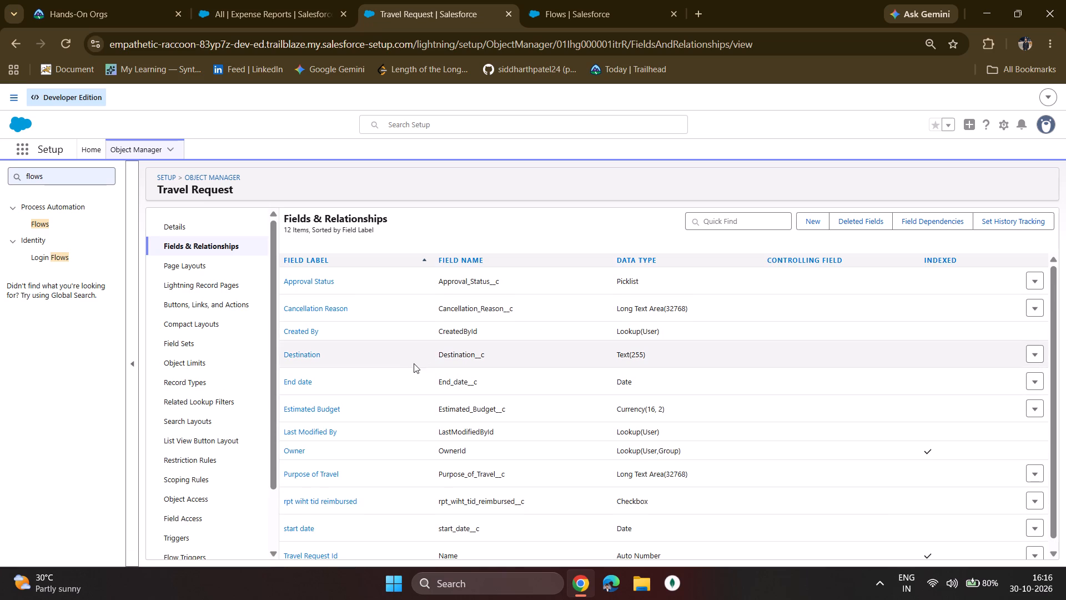
{"action": "scroll", "coordinate": [482, 401], "scroll_direction": "down", "scroll_amount": 2}
{"action": "scroll", "coordinate": [599, 508], "scroll_direction": "down", "scroll_amount": 4}
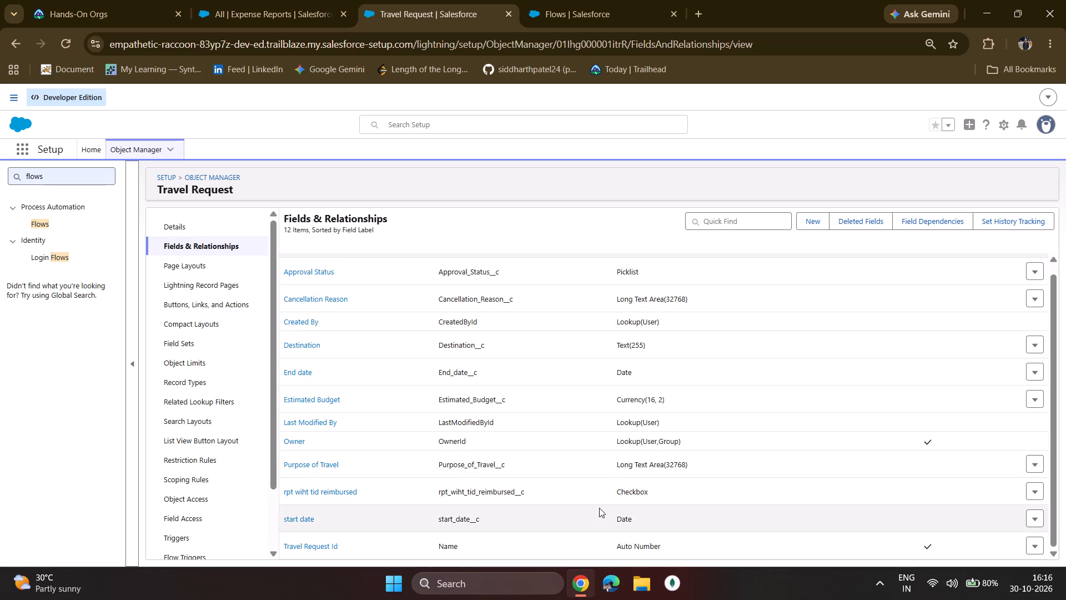
Look through the Travel Request object's fields and filter the list for expense.
{"action": "scroll", "coordinate": [599, 508], "scroll_direction": "down", "scroll_amount": 5}
{"action": "scroll", "coordinate": [599, 508], "scroll_direction": "up", "scroll_amount": 3}
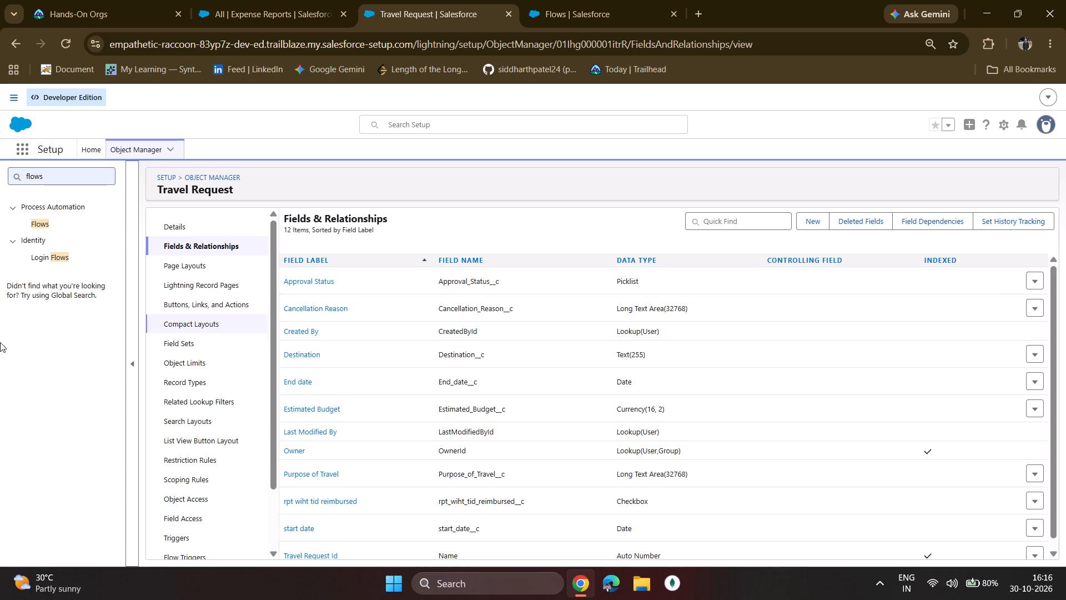
{"action": "left_click", "coordinate": [771, 222]}
{"action": "left_click", "coordinate": [767, 257]}
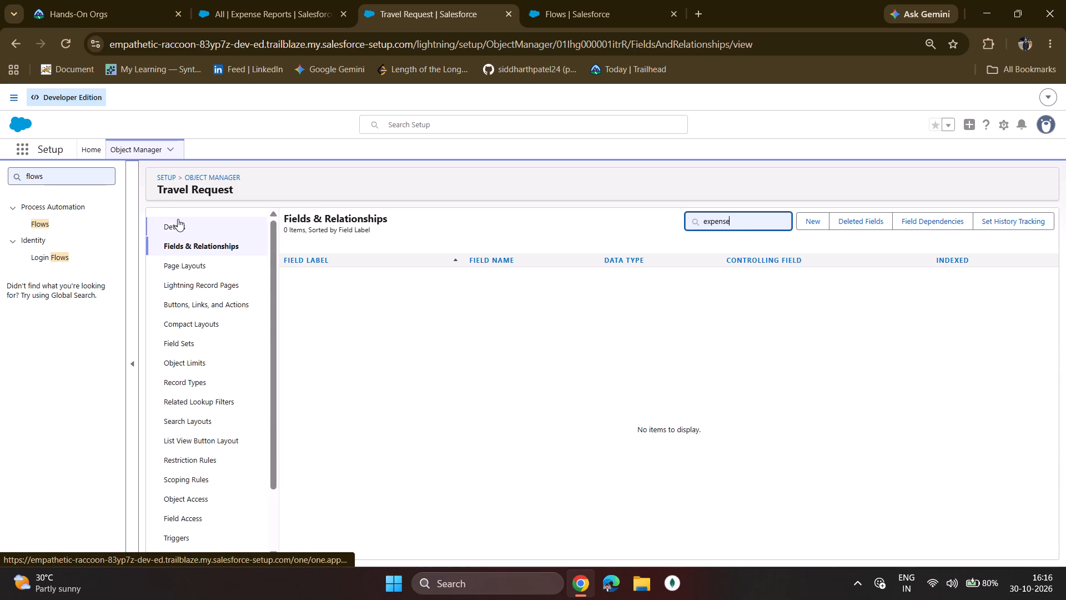
Search Object Manager for expense, open the Expense Report object, and look through its Fields & Relationships list.
{"action": "left_click", "coordinate": [136, 146]}
{"action": "left_click", "coordinate": [878, 181]}
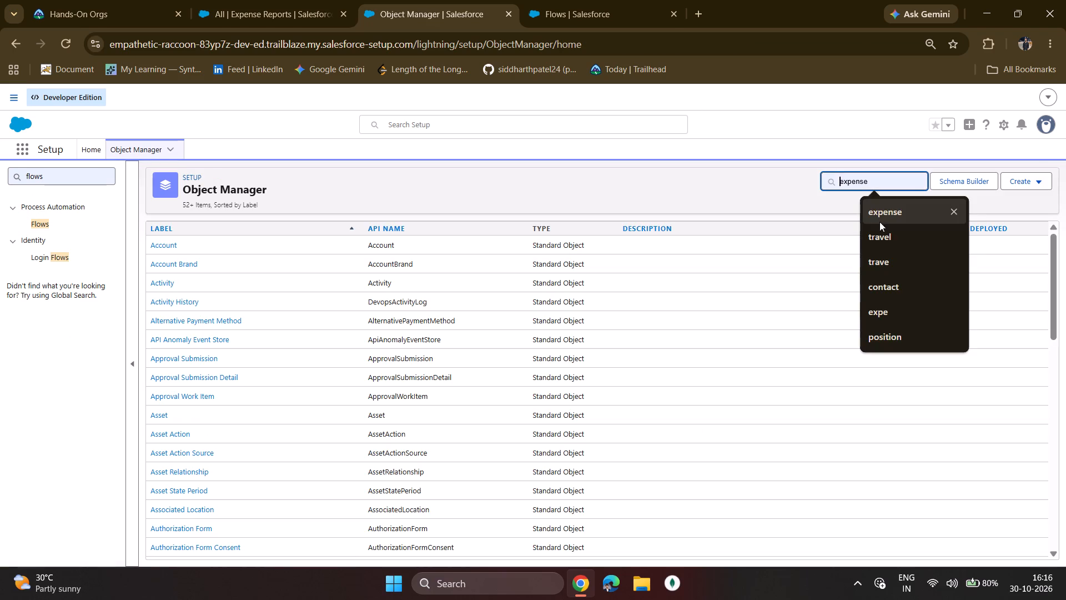
{"action": "left_click", "coordinate": [883, 221]}
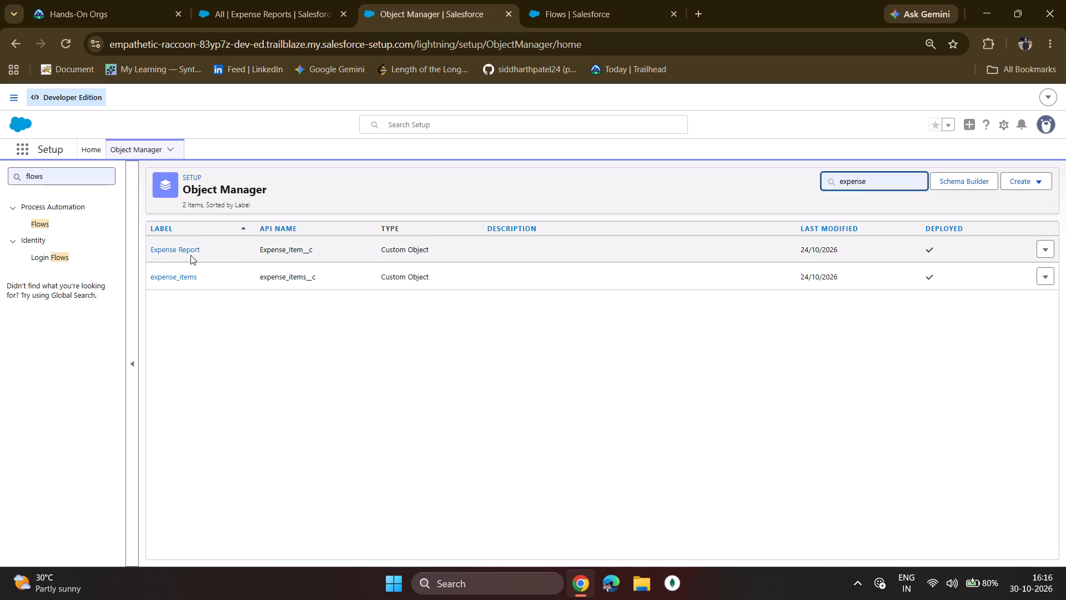
{"action": "left_click", "coordinate": [178, 244]}
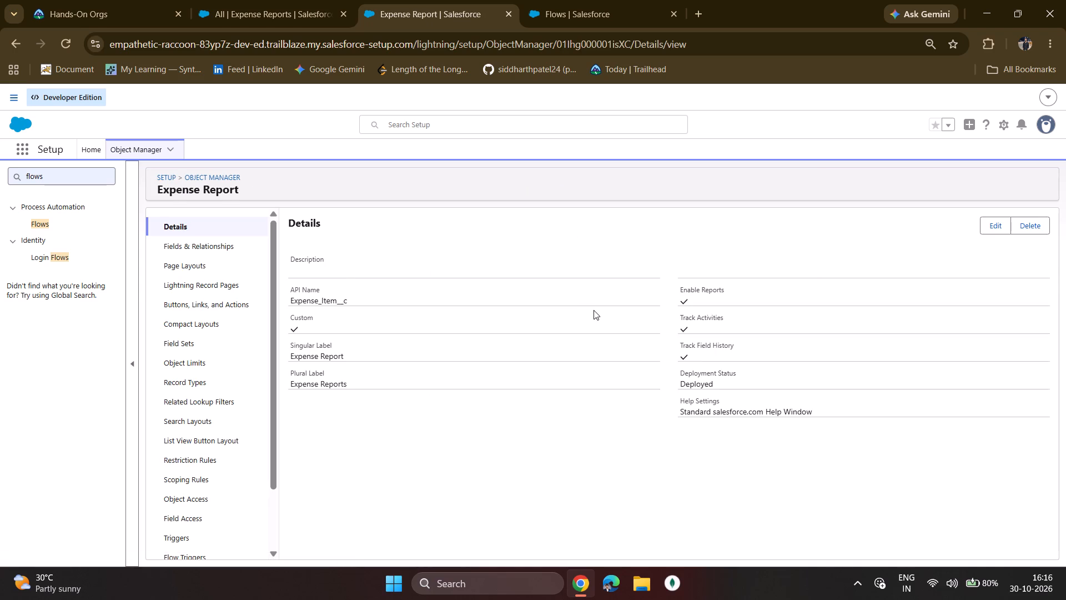
{"action": "left_click", "coordinate": [184, 249]}
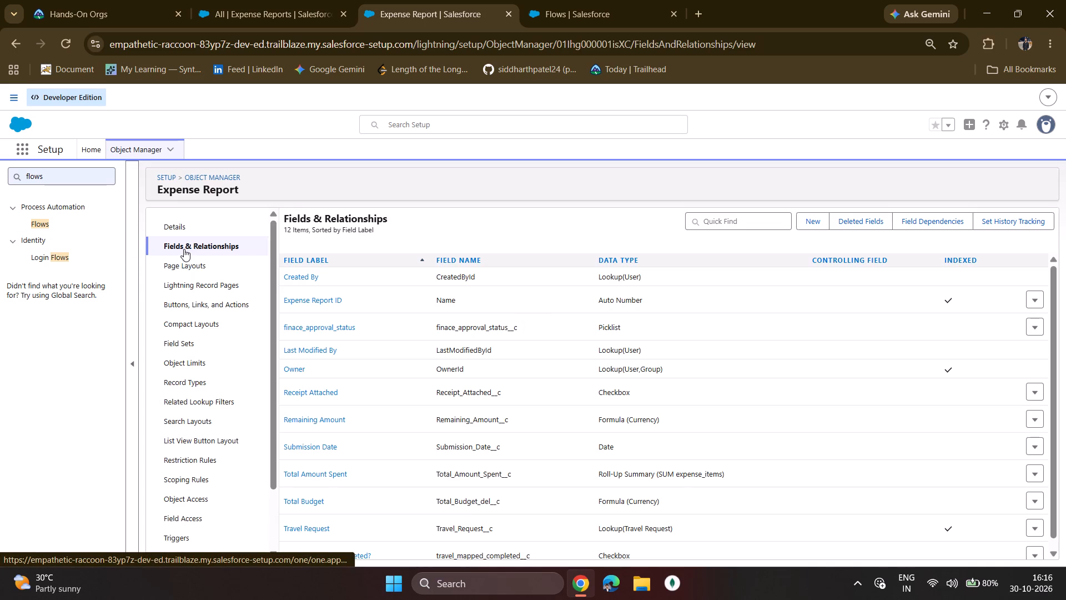
{"action": "scroll", "coordinate": [569, 534], "scroll_direction": "down", "scroll_amount": 8}
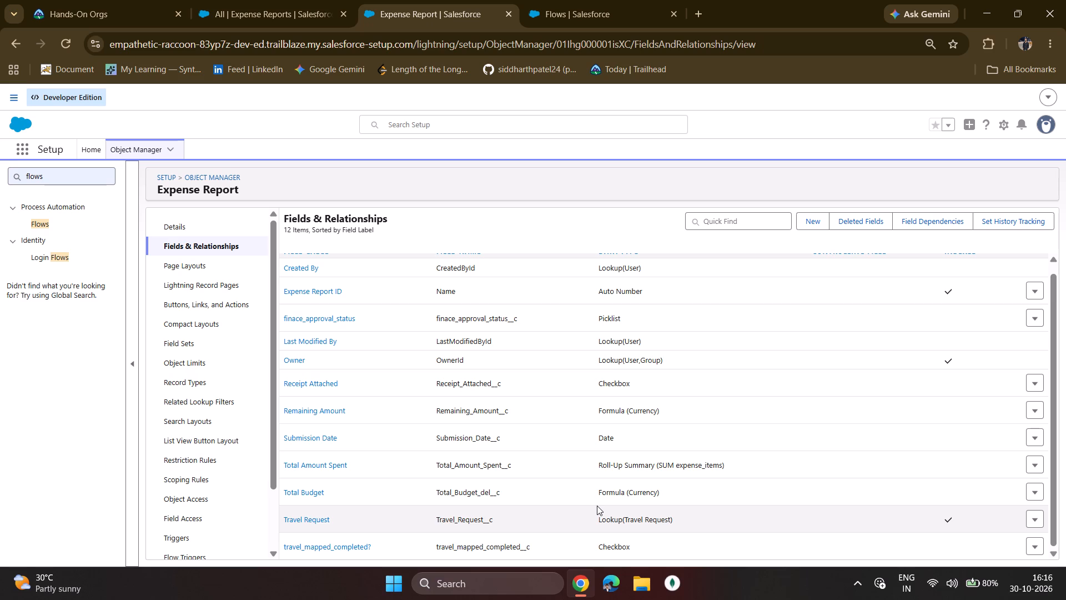
{"action": "scroll", "coordinate": [597, 506], "scroll_direction": "up", "scroll_amount": 3}
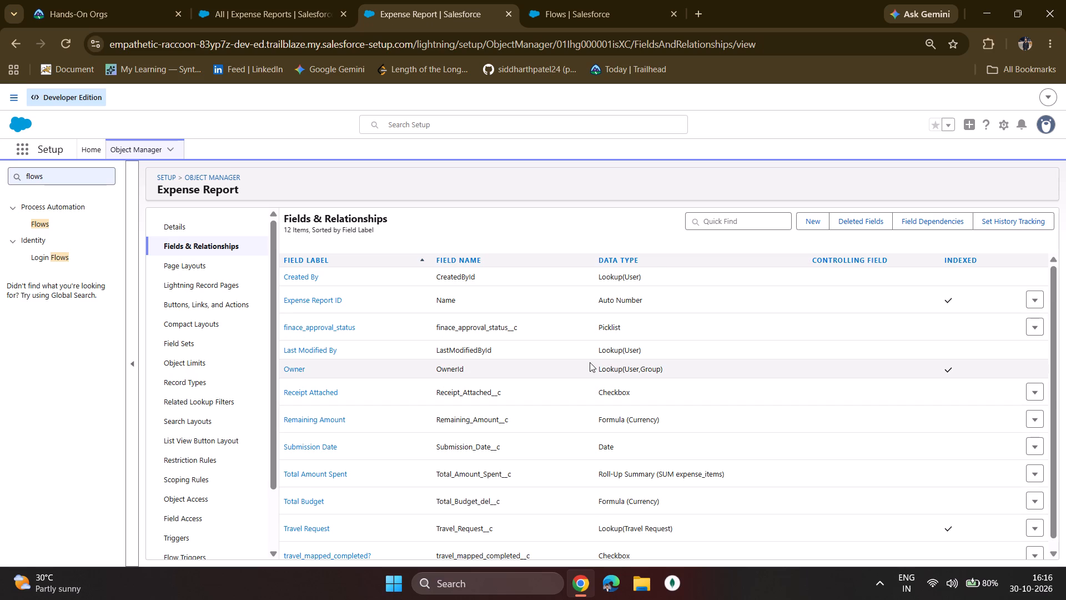
Change the Expense Report object's Travel Request field type to Master-Detail Relationship and save it.
{"action": "scroll", "coordinate": [680, 510], "scroll_direction": "down", "scroll_amount": 4}
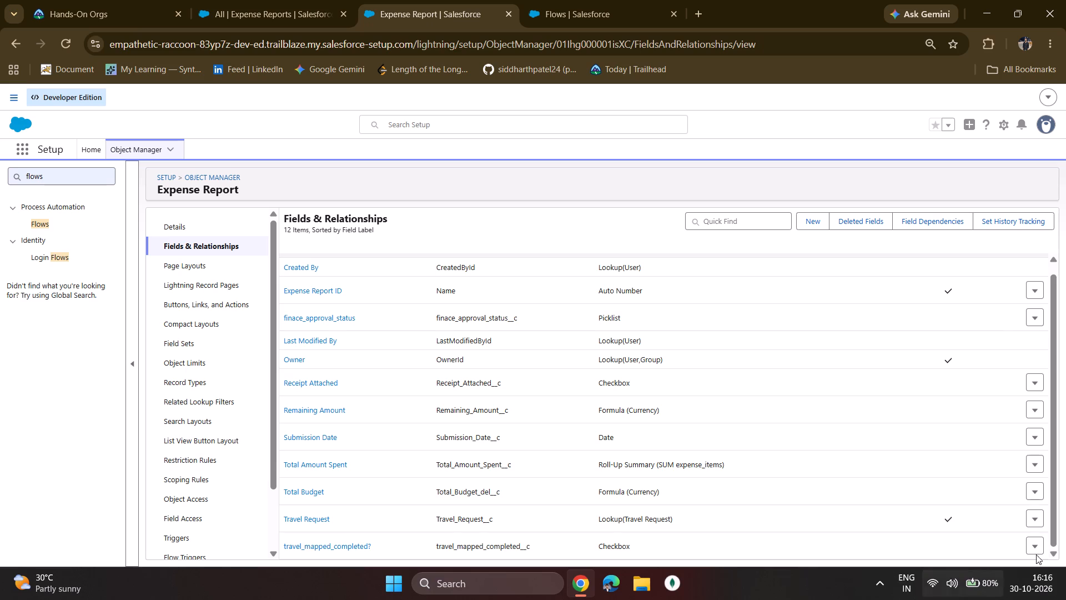
{"action": "left_click", "coordinate": [1033, 517]}
{"action": "left_click", "coordinate": [1020, 487]}
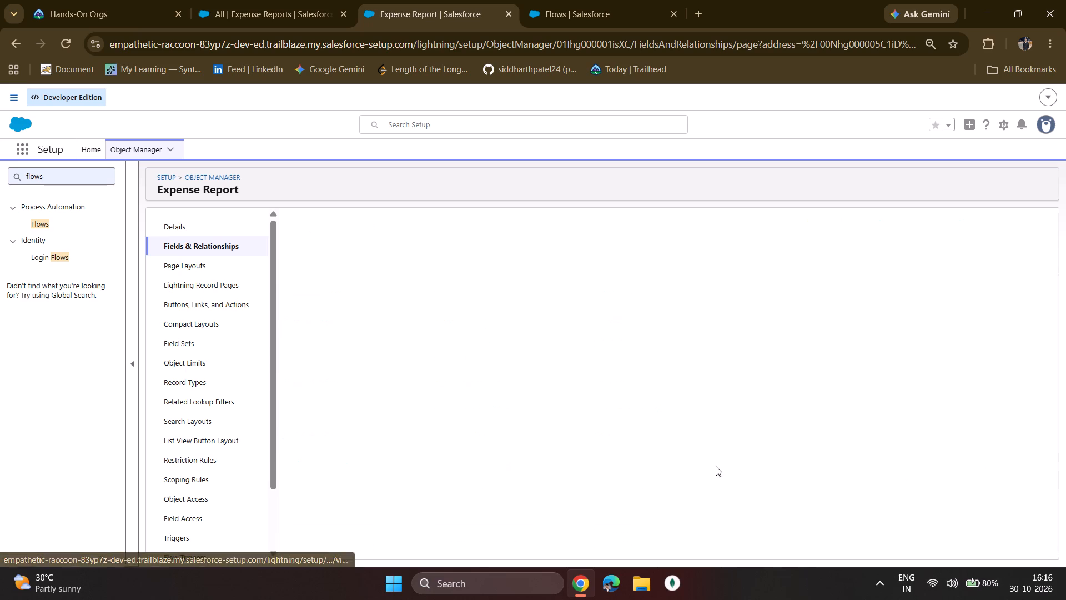
{"action": "scroll", "coordinate": [716, 466], "scroll_direction": "down", "scroll_amount": 5}
{"action": "scroll", "coordinate": [426, 516], "scroll_direction": "down", "scroll_amount": 5}
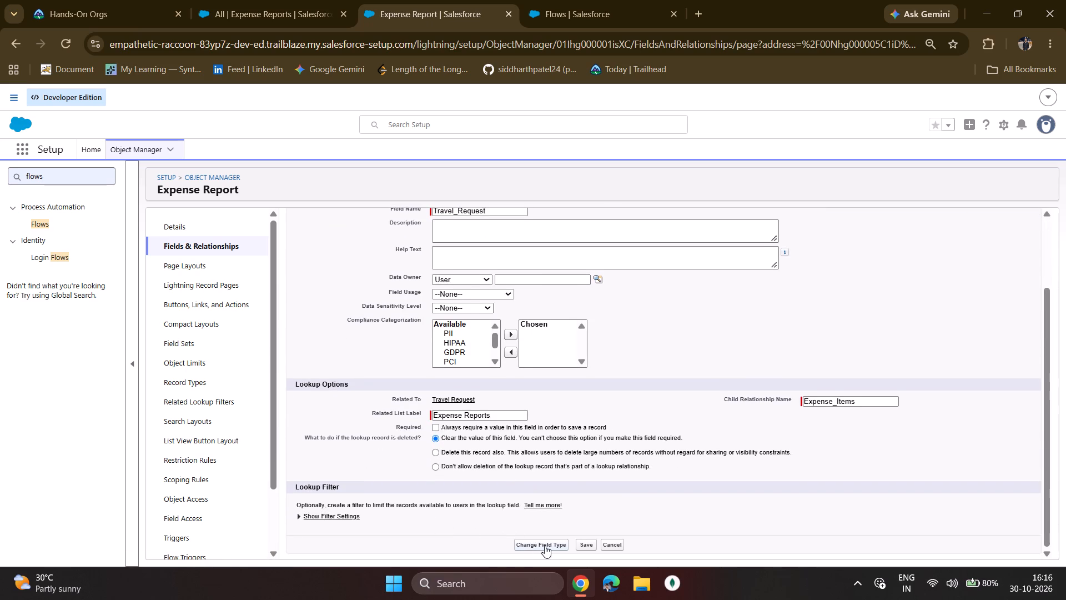
{"action": "left_click", "coordinate": [545, 546]}
{"action": "left_click", "coordinate": [165, 384]}
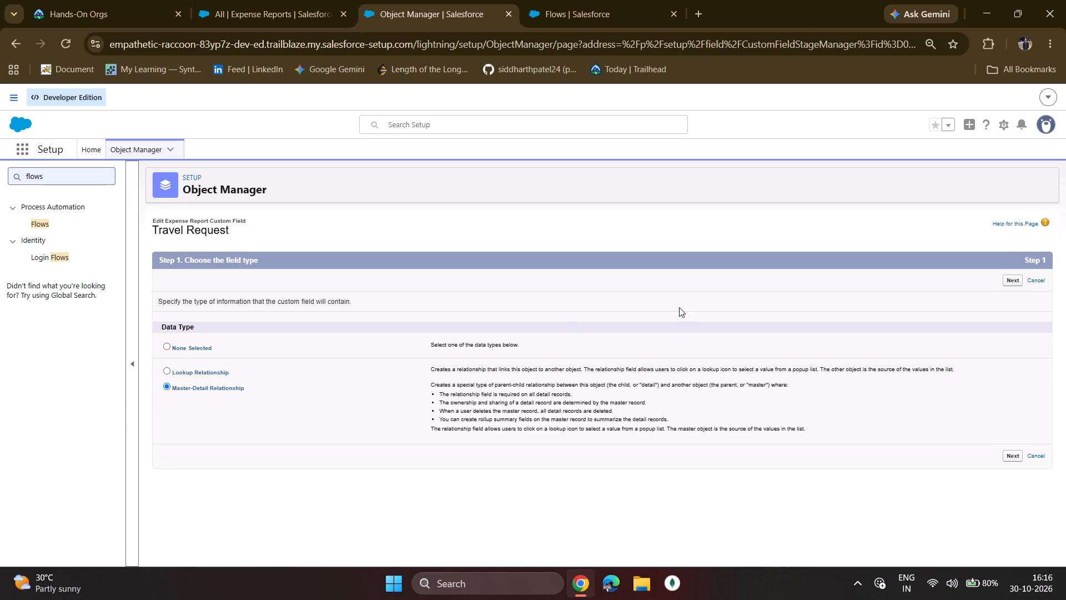
{"action": "left_click", "coordinate": [1013, 453]}
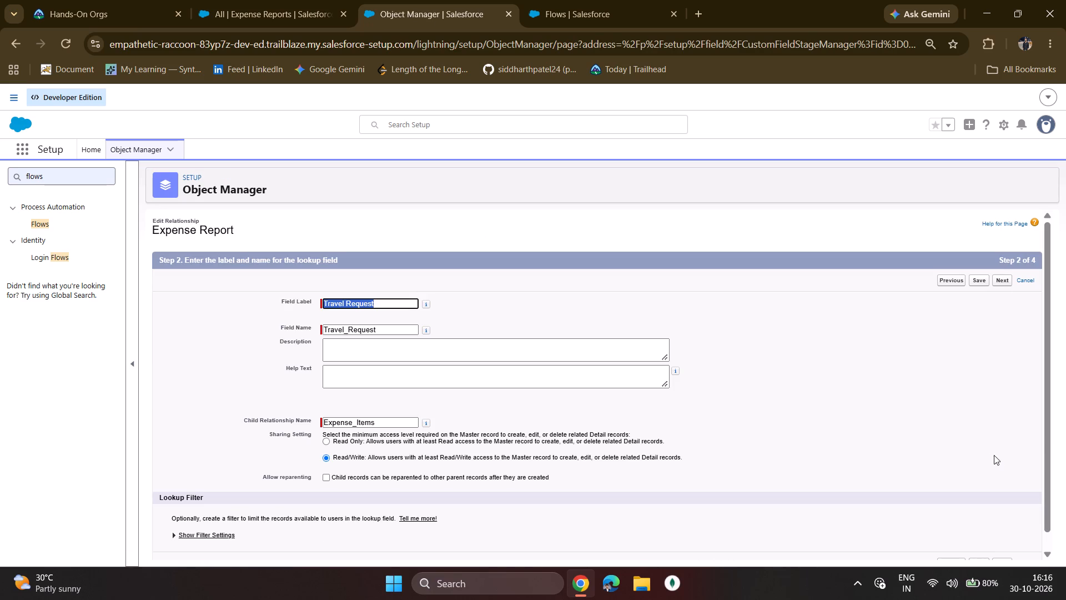
{"action": "scroll", "coordinate": [438, 431], "scroll_direction": "down", "scroll_amount": 6}
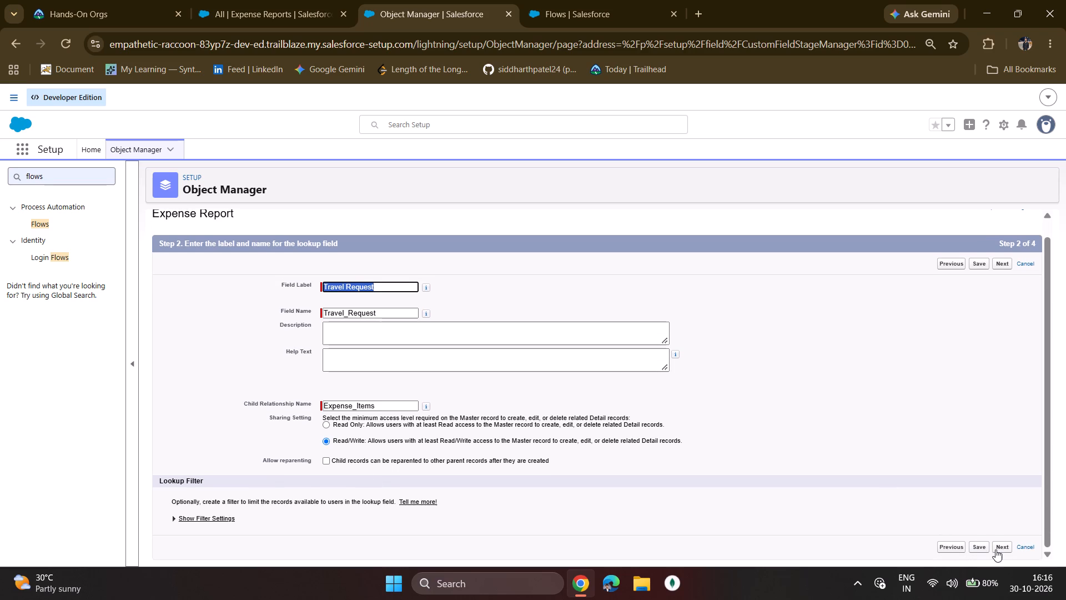
{"action": "left_click", "coordinate": [985, 549]}
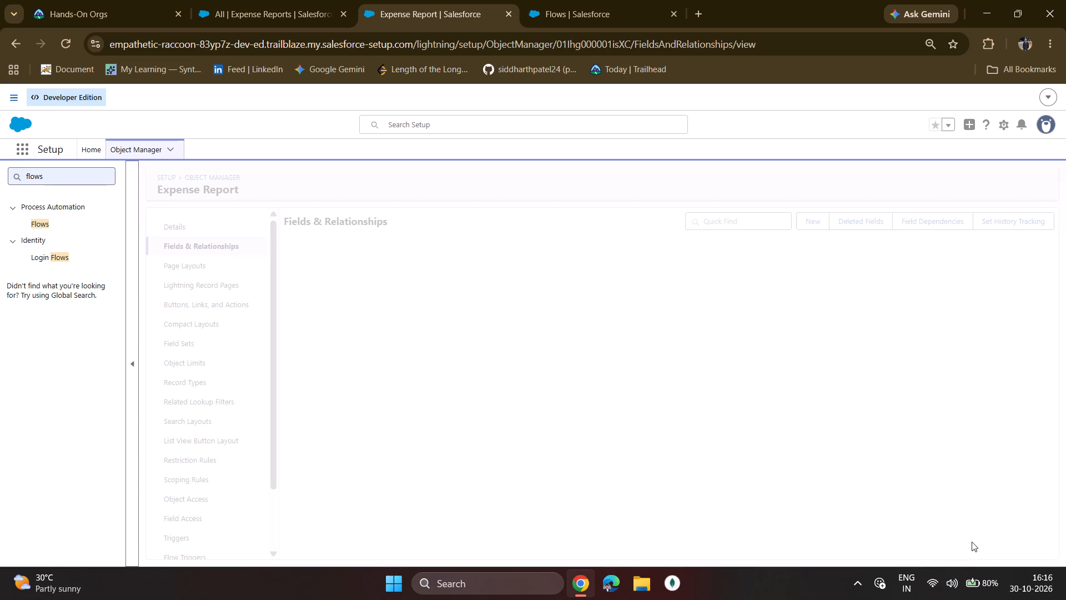
Close the Expense Report setup and Flows browser tabs, and reload the Expense Reports list.
{"action": "left_click", "coordinate": [506, 17]}
{"action": "left_click", "coordinate": [506, 17]}
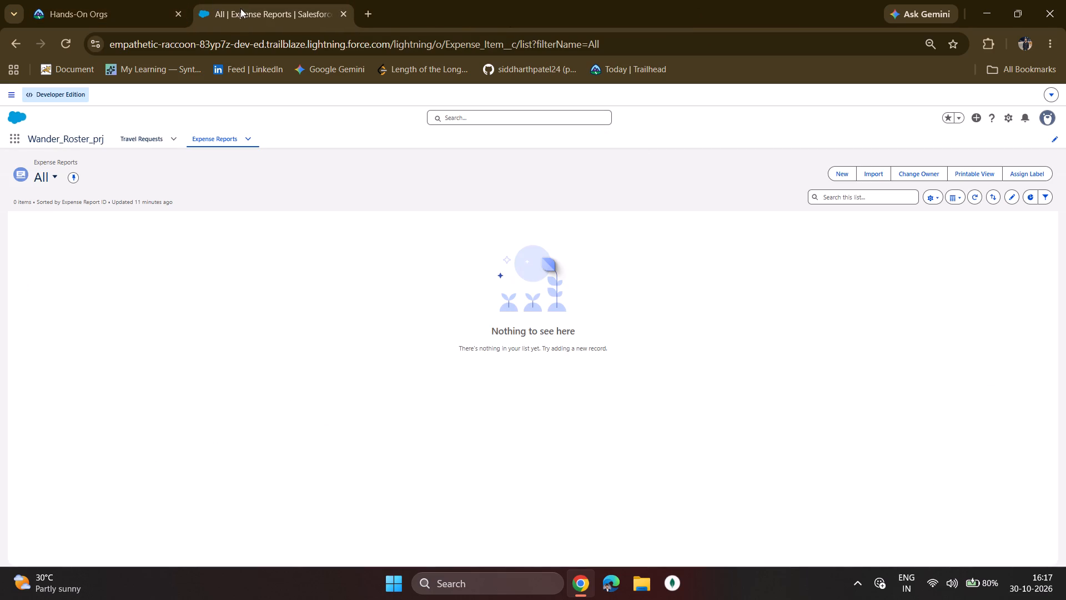
{"action": "left_click", "coordinate": [240, 8]}
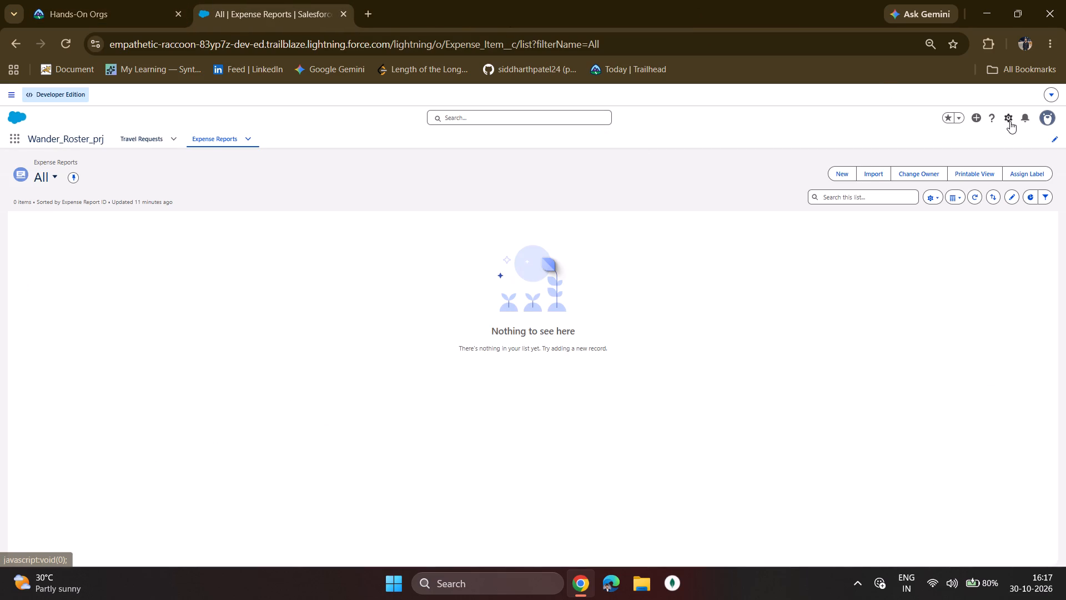
{"action": "left_click", "coordinate": [63, 41]}
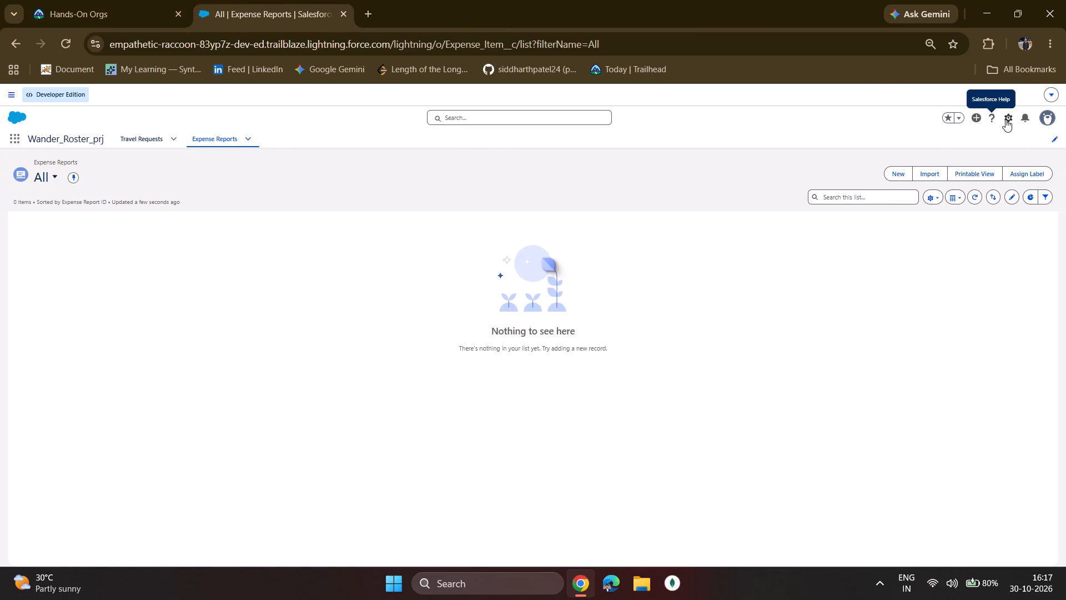
Open Setup from the Expense Reports list page.
{"action": "left_click", "coordinate": [1005, 119]}
{"action": "left_click", "coordinate": [957, 157]}
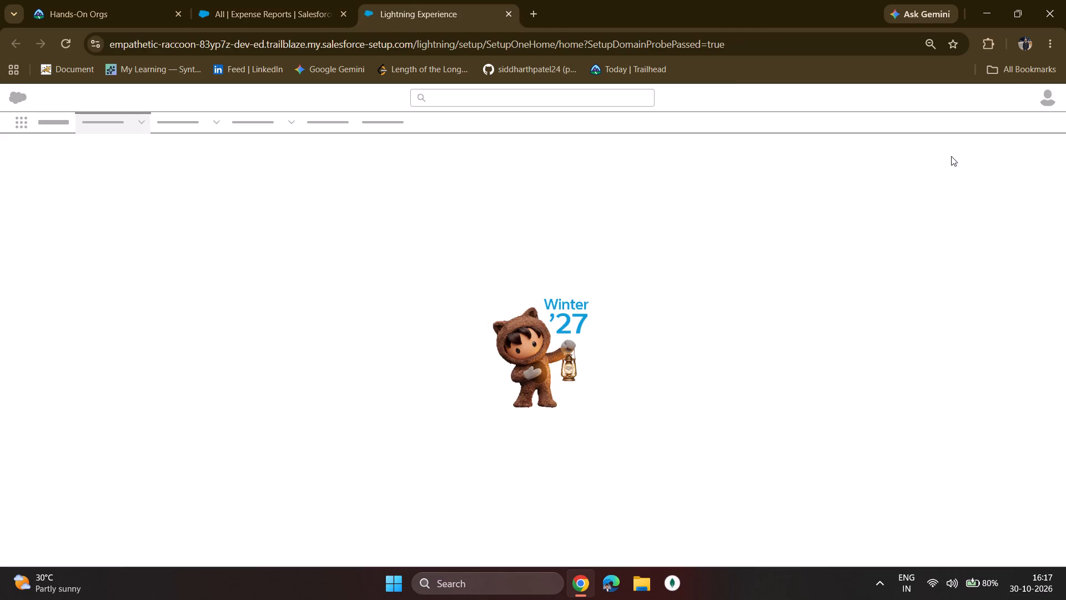
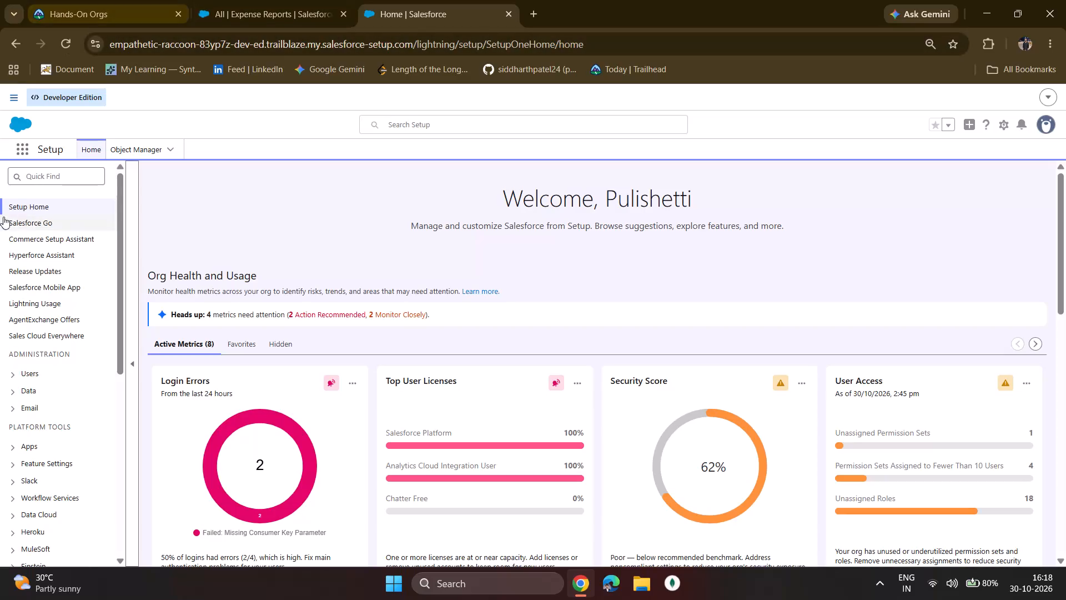
Search Setup for approval, go to Approval Processes and open the Expense Report process finace_approval.
{"action": "left_click", "coordinate": [48, 173]}
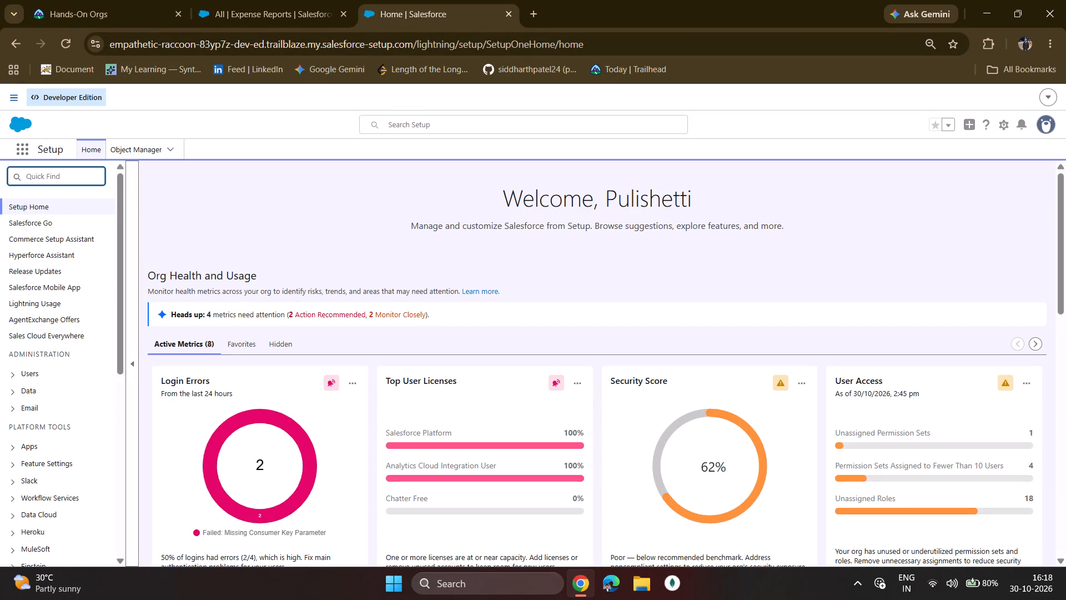
{"action": "type", "text": "approval"}
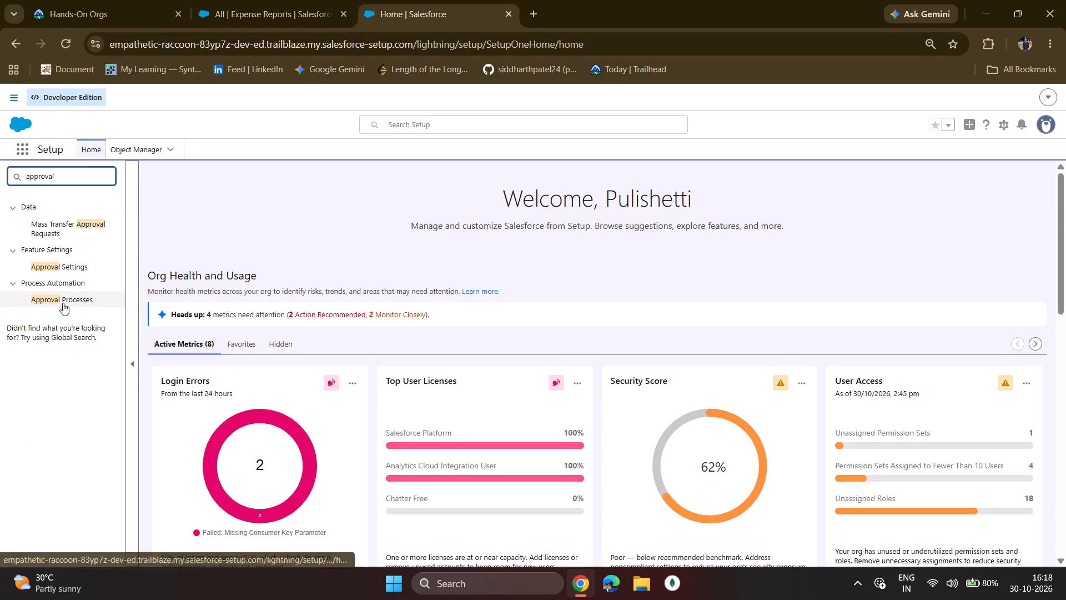
{"action": "left_click", "coordinate": [63, 303]}
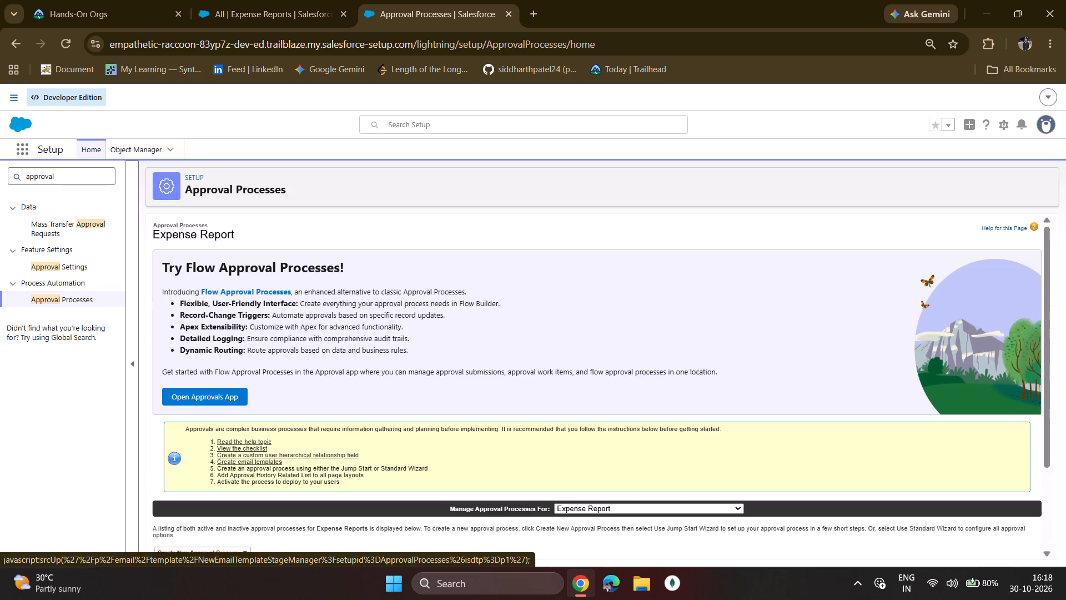
{"action": "scroll", "coordinate": [458, 368], "scroll_direction": "down", "scroll_amount": 5}
{"action": "left_click", "coordinate": [466, 498]}
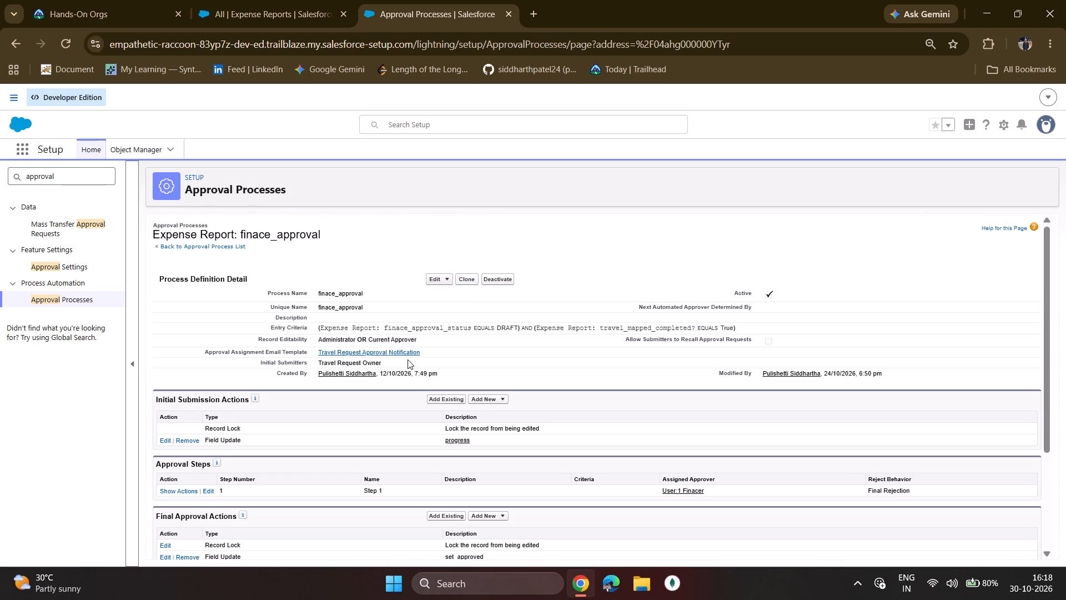
In finace_approval's entry criteria, change the first criterion's field to Travel Request: Approval Status and add Completed to its DRAFT value.
{"action": "scroll", "coordinate": [408, 359], "scroll_direction": "down", "scroll_amount": 1}
{"action": "scroll", "coordinate": [411, 329], "scroll_direction": "up", "scroll_amount": 3}
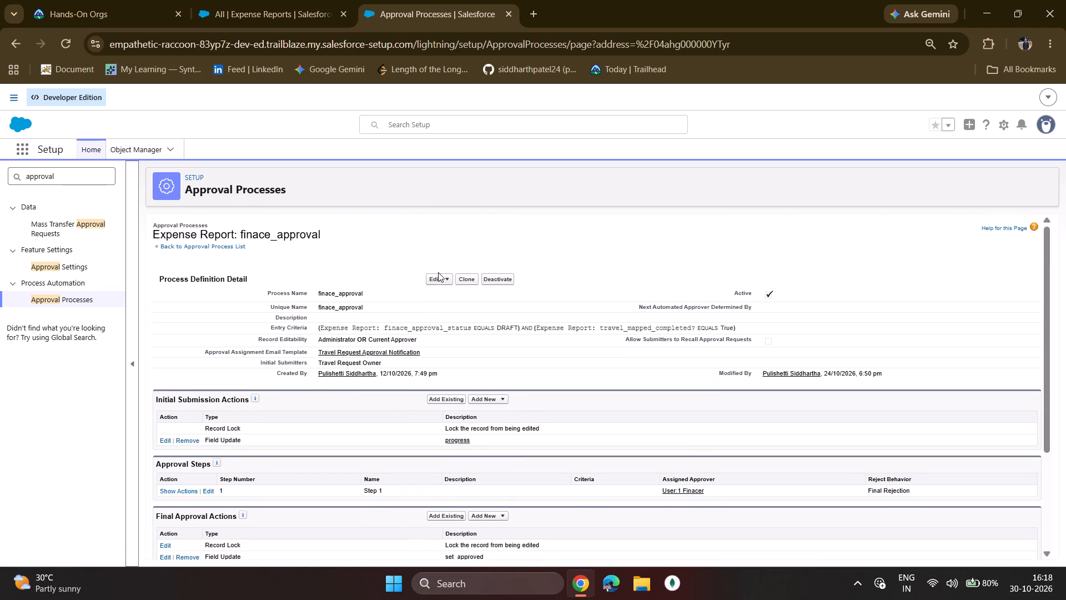
{"action": "left_click", "coordinate": [443, 274]}
{"action": "left_click", "coordinate": [440, 303]}
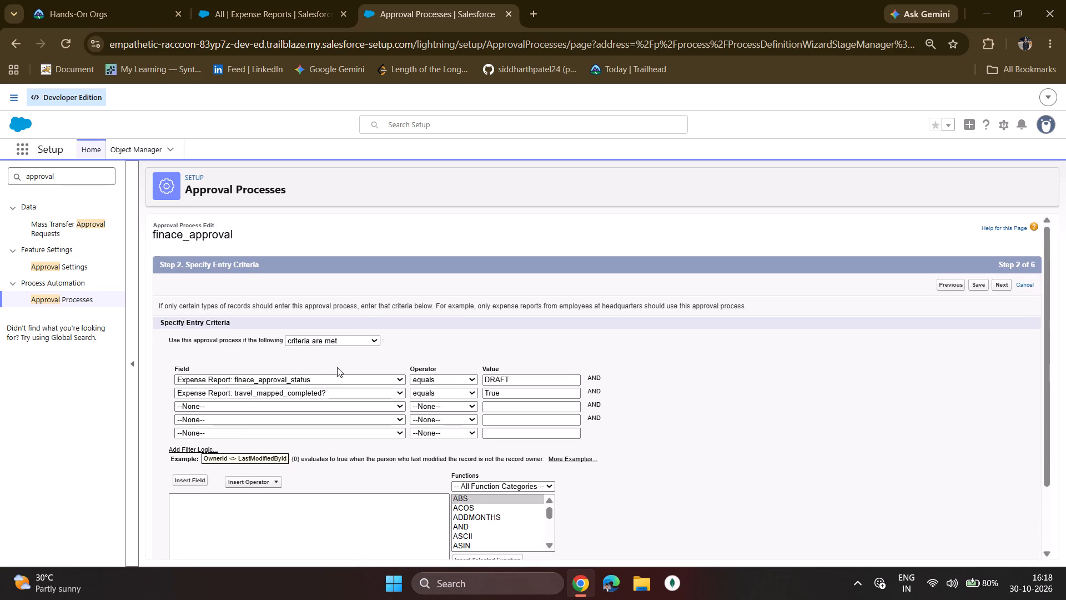
{"action": "left_click", "coordinate": [330, 382]}
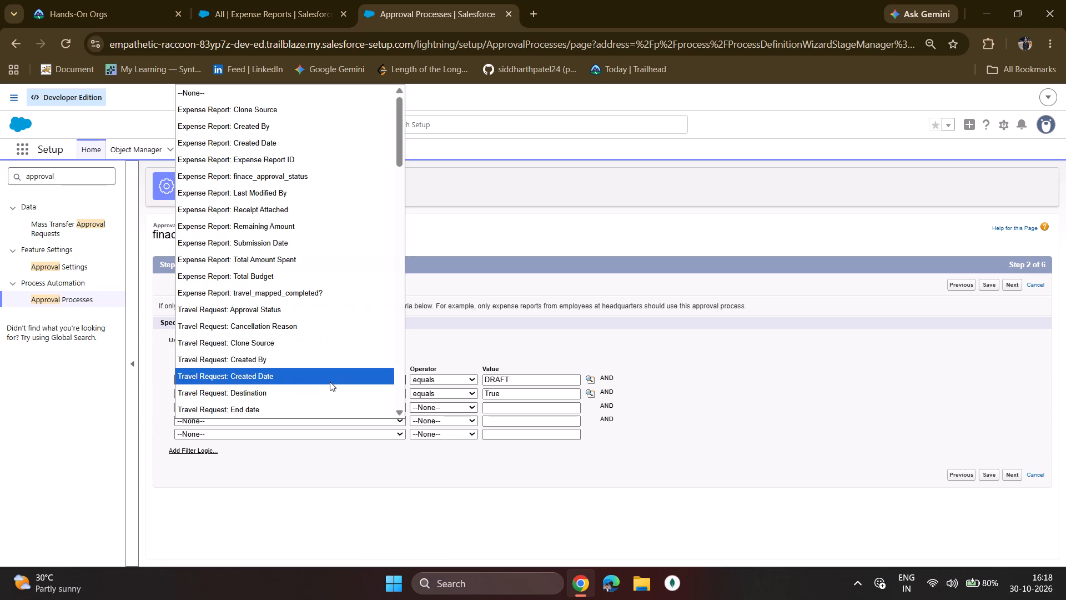
{"action": "scroll", "coordinate": [323, 333], "scroll_direction": "down", "scroll_amount": 9}
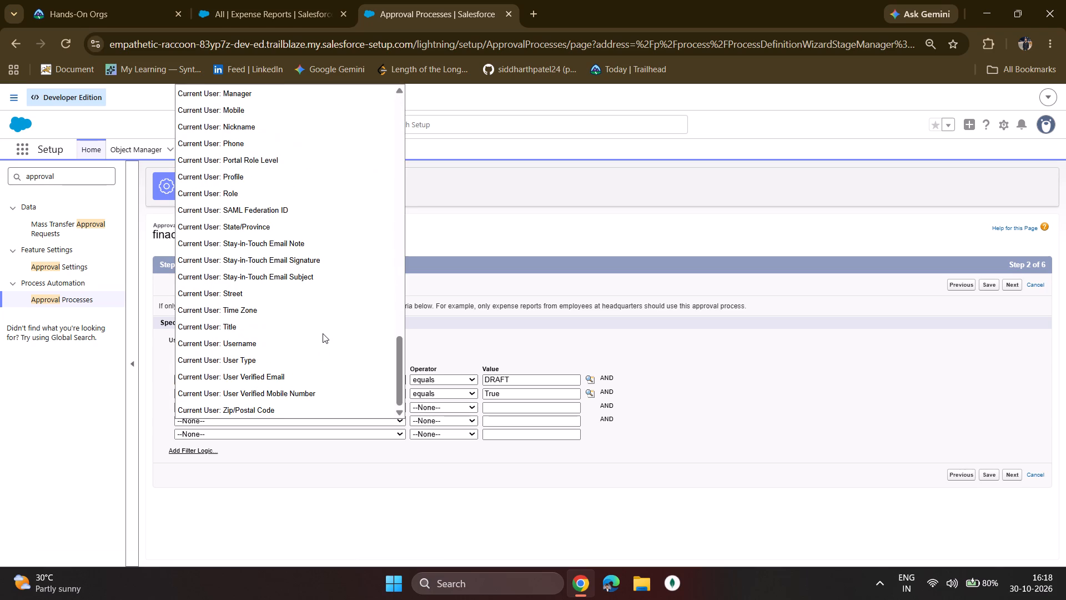
{"action": "scroll", "coordinate": [323, 333], "scroll_direction": "down", "scroll_amount": 4}
{"action": "scroll", "coordinate": [323, 333], "scroll_direction": "up", "scroll_amount": 9}
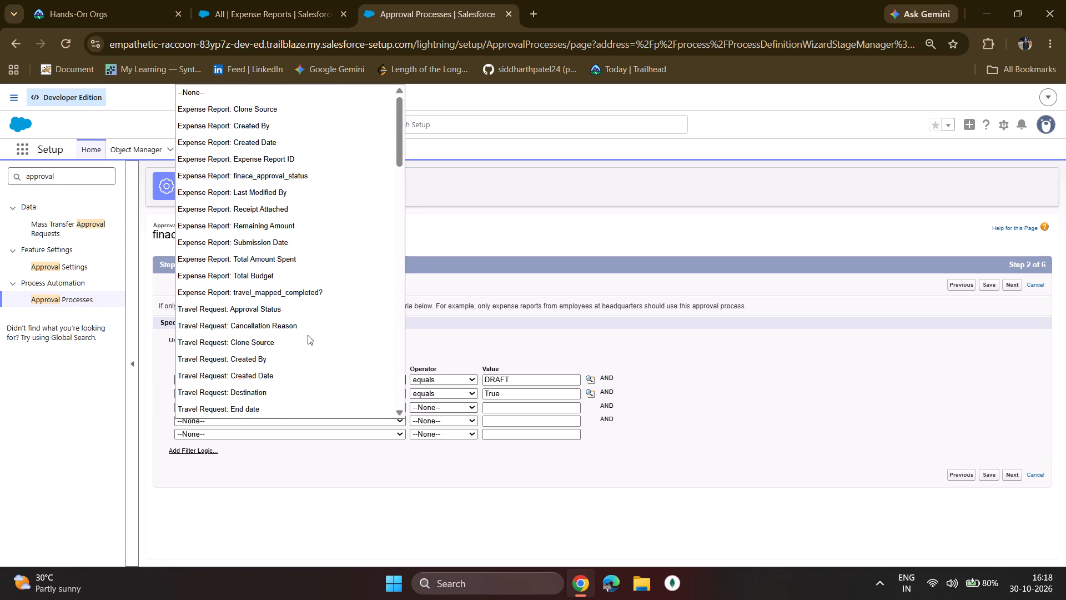
{"action": "left_click", "coordinate": [242, 303]}
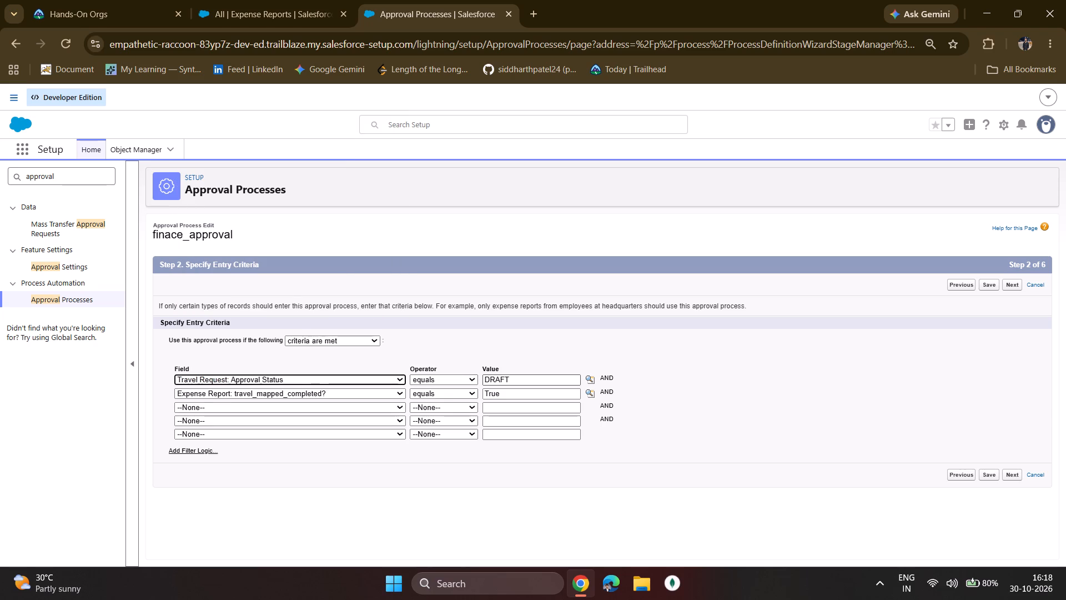
{"action": "left_click", "coordinate": [591, 377]}
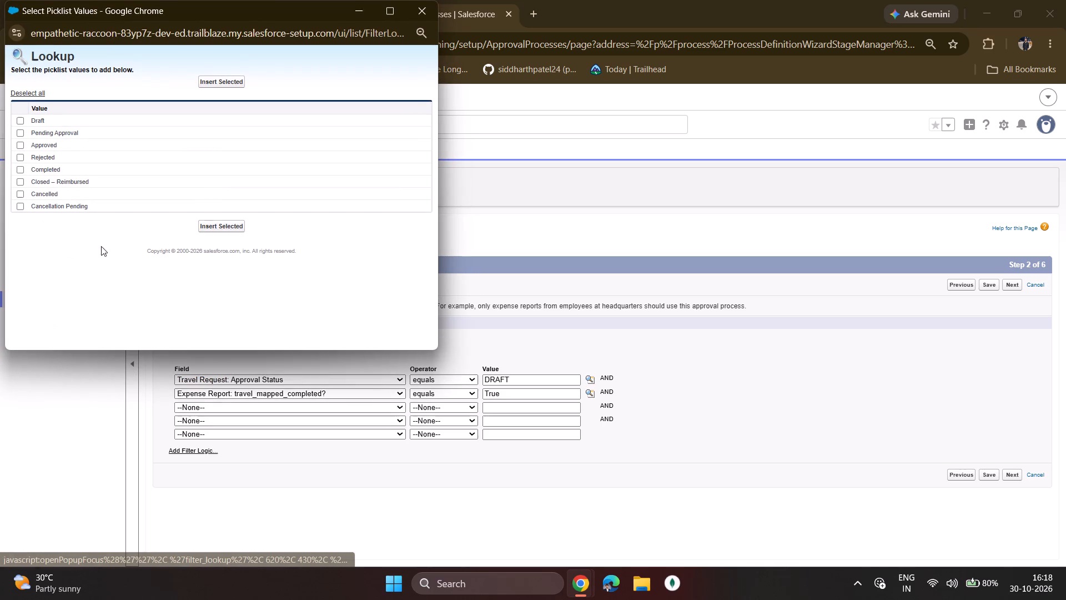
{"action": "left_click", "coordinate": [22, 170]}
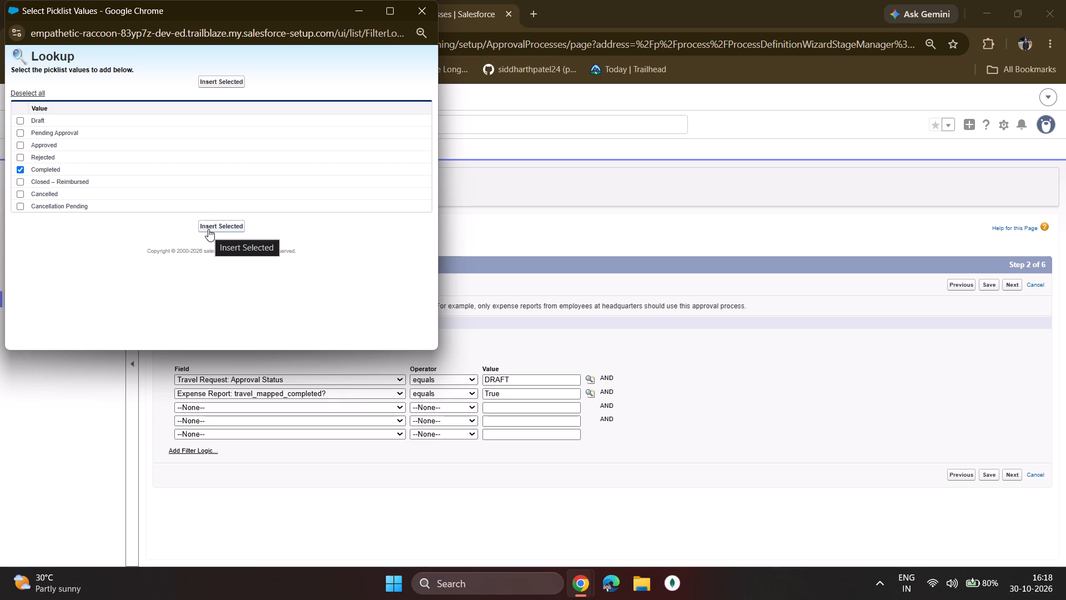
{"action": "left_click", "coordinate": [208, 229]}
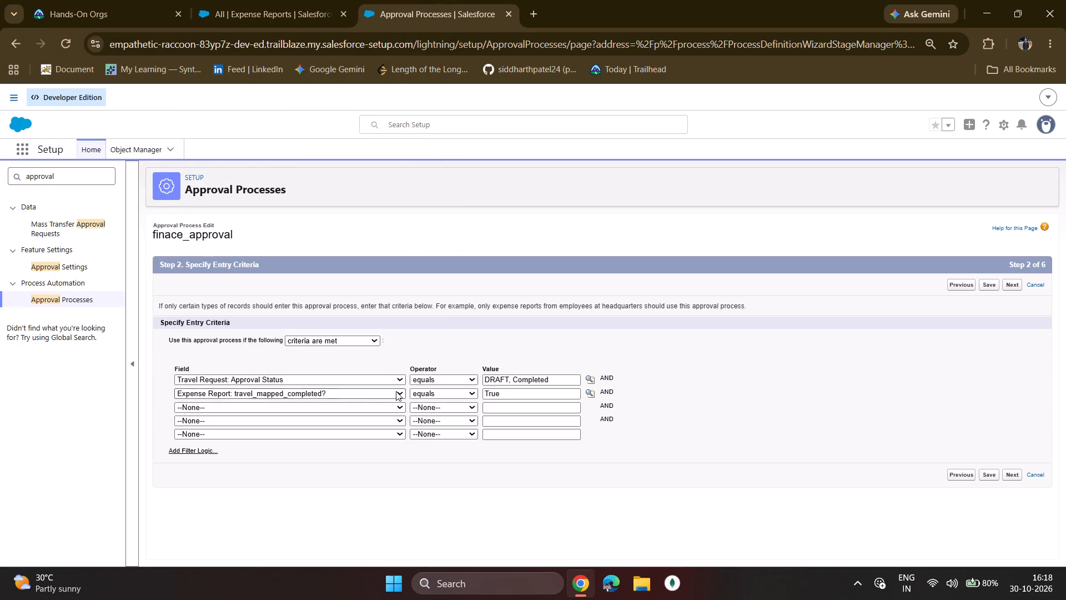
Clear the field, operator and value of the travel_mapped_completed? criterion and save the entry criteria.
{"action": "left_click", "coordinate": [396, 391]}
{"action": "left_click", "coordinate": [266, 89]}
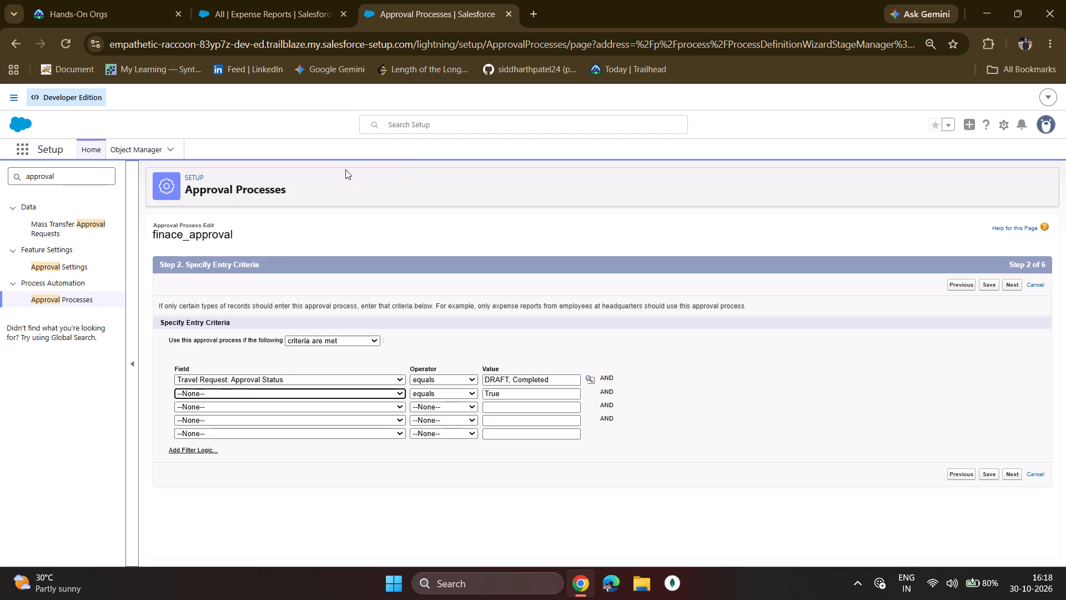
{"action": "left_click", "coordinate": [461, 393]}
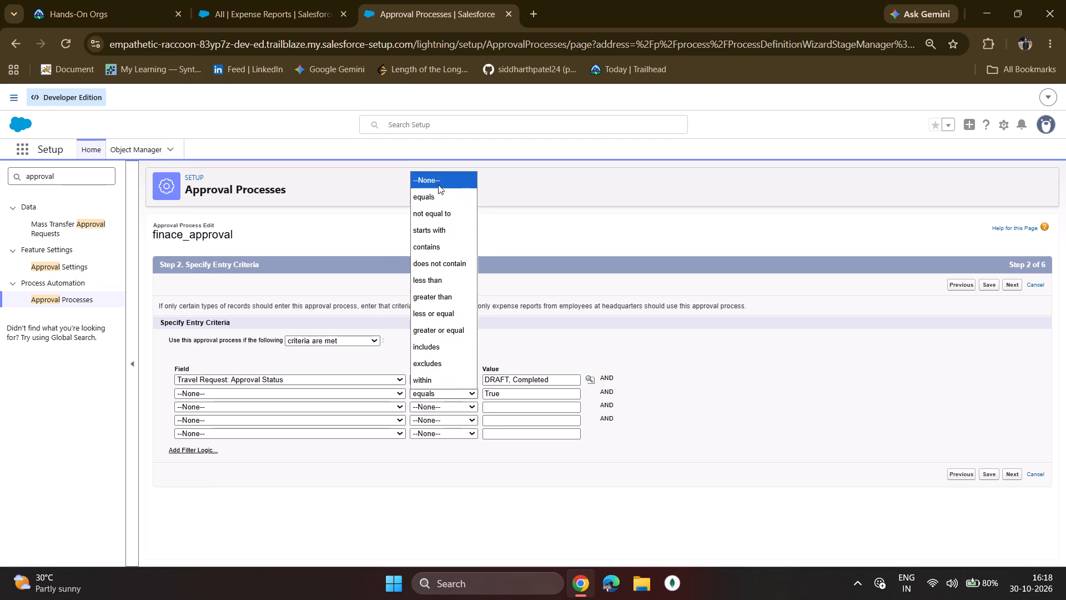
{"action": "left_click", "coordinate": [439, 177]}
{"action": "left_click_drag", "start_coordinate": [550, 393], "coordinate": [472, 398]}
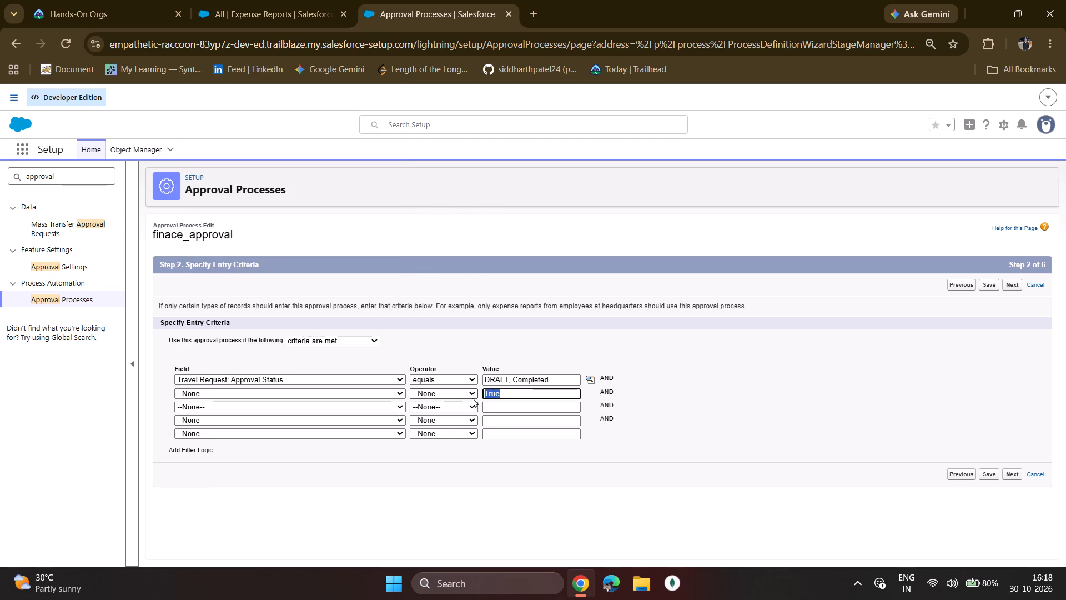
{"action": "key", "text": "BackSpace"}
{"action": "left_click", "coordinate": [992, 472]}
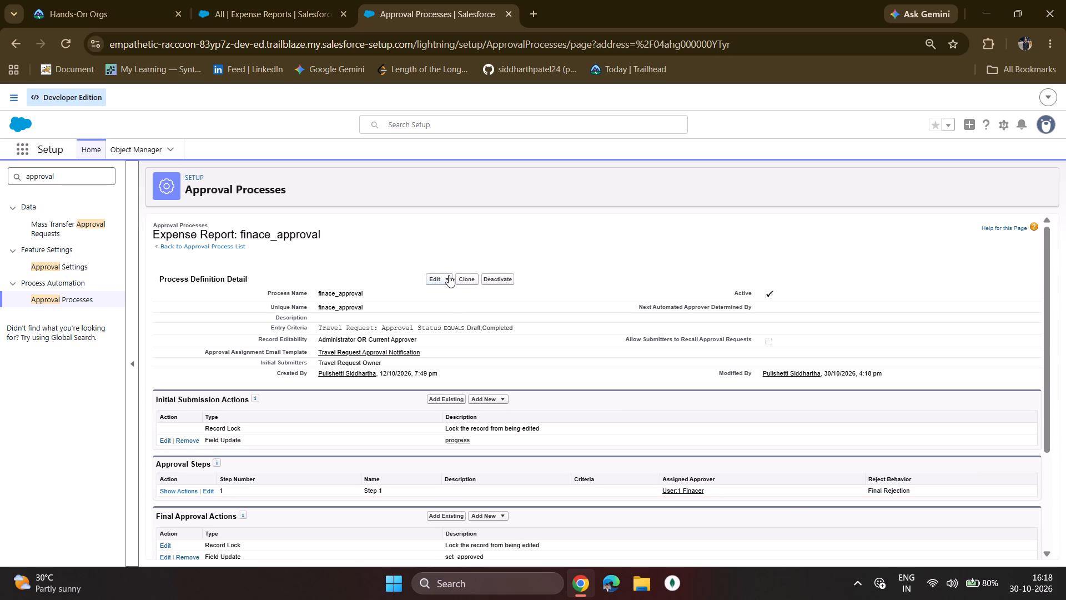
Review the finace_approval process details and actions, and recheck its entry criteria without changing them.
{"action": "scroll", "coordinate": [436, 330], "scroll_direction": "down", "scroll_amount": 2}
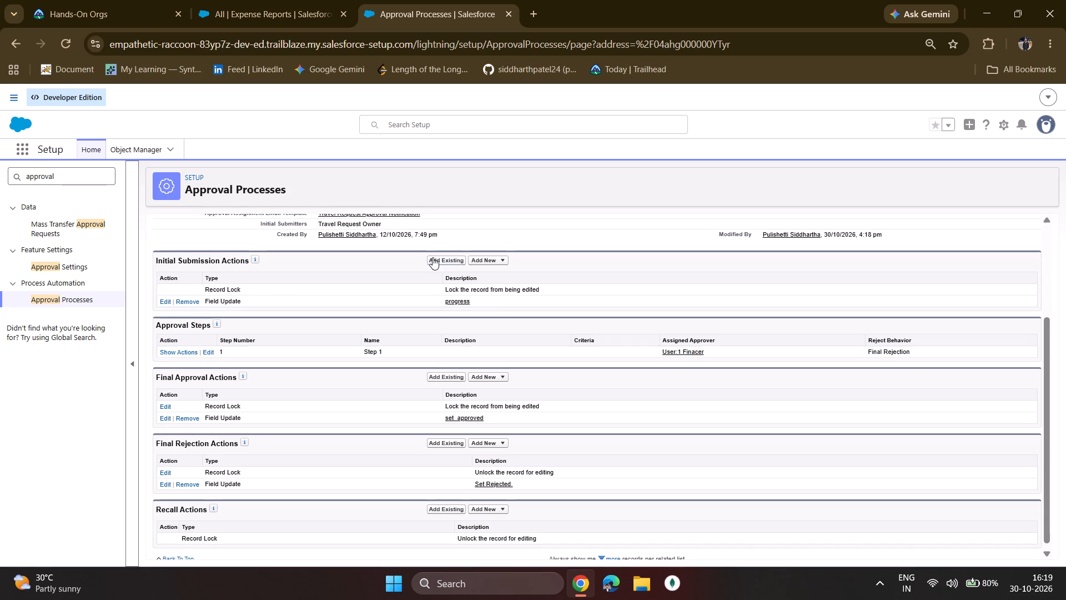
{"action": "scroll", "coordinate": [433, 257], "scroll_direction": "up", "scroll_amount": 6}
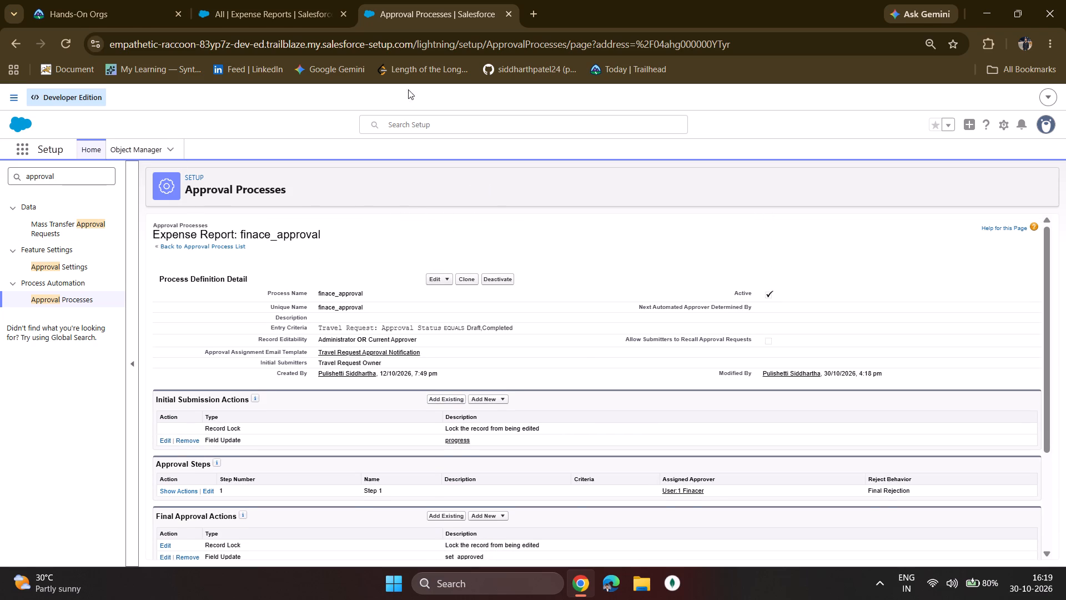
{"action": "left_click", "coordinate": [447, 284]}
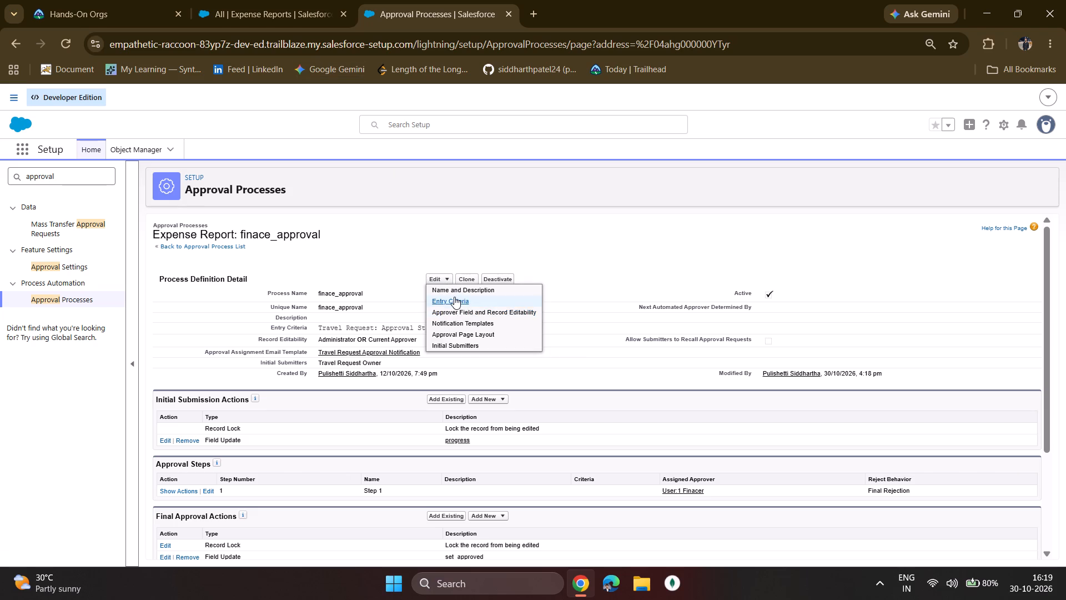
{"action": "left_click", "coordinate": [454, 297]}
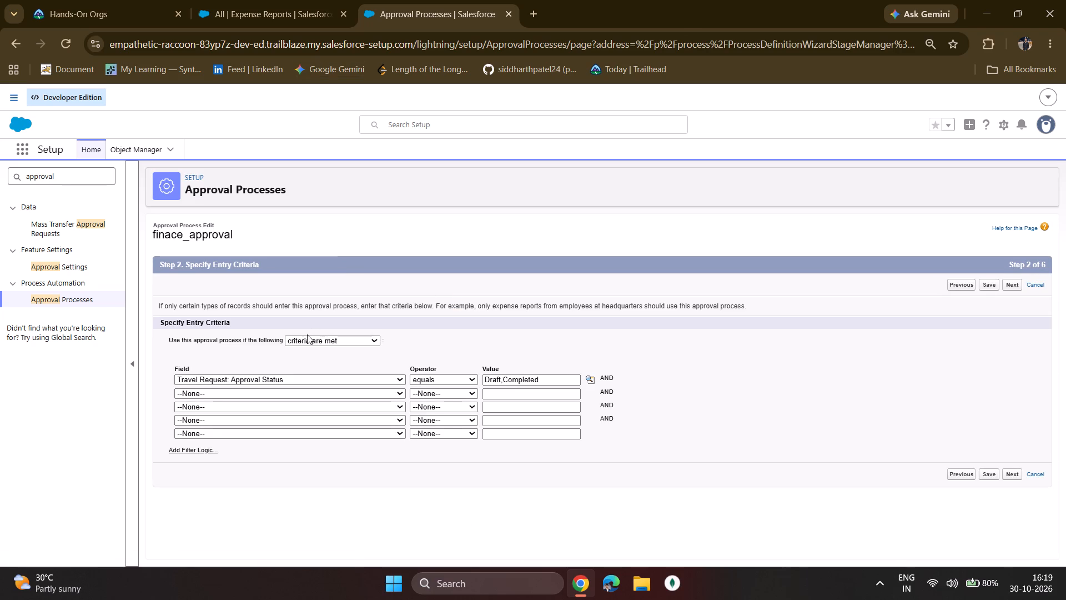
{"action": "left_click", "coordinate": [271, 322]}
{"action": "left_click", "coordinate": [436, 277]}
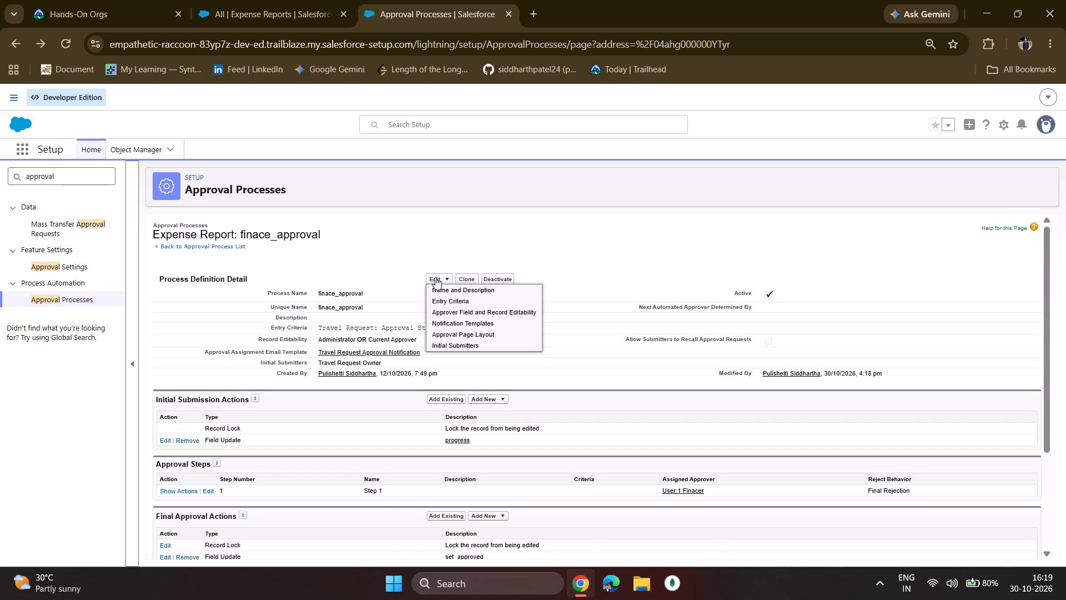
{"action": "left_click", "coordinate": [441, 314]}
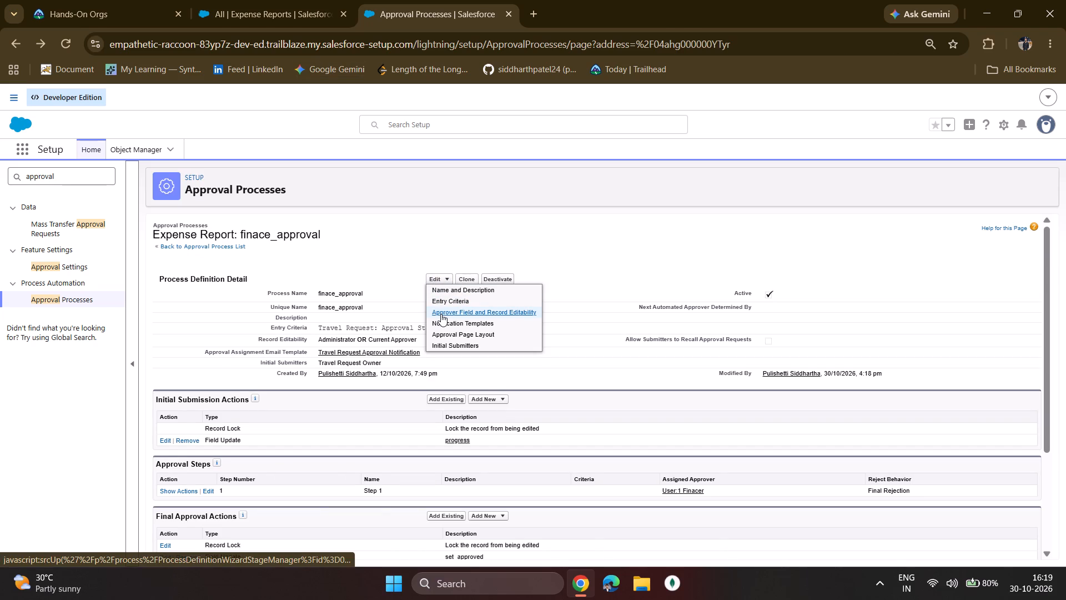
{"action": "left_click", "coordinate": [430, 314]}
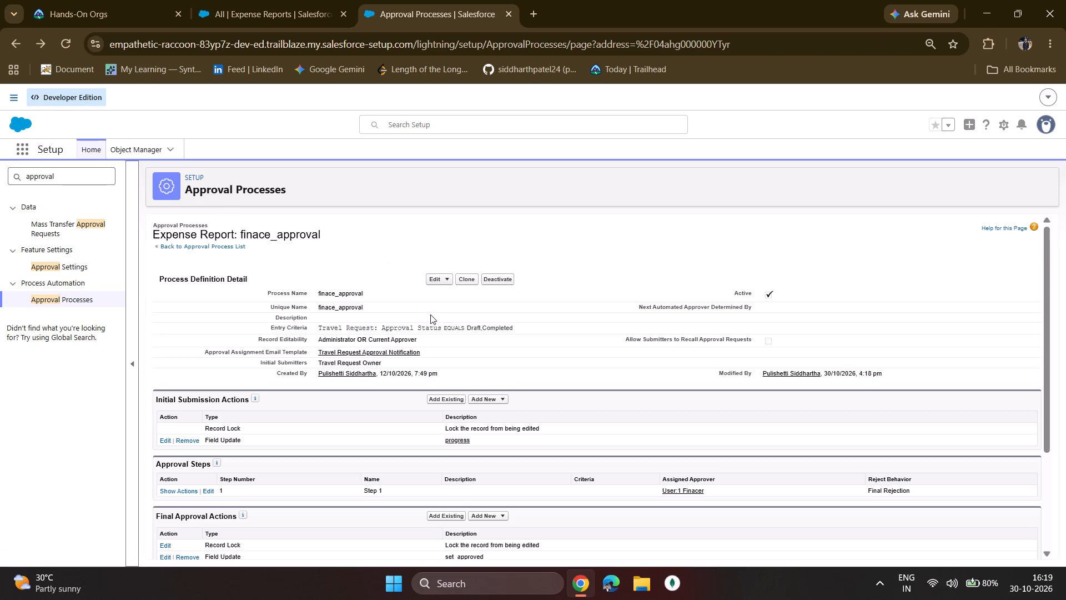
Open finace_approval's approval page layout, review its selected fields and security settings, and save it.
{"action": "left_click", "coordinate": [436, 285]}
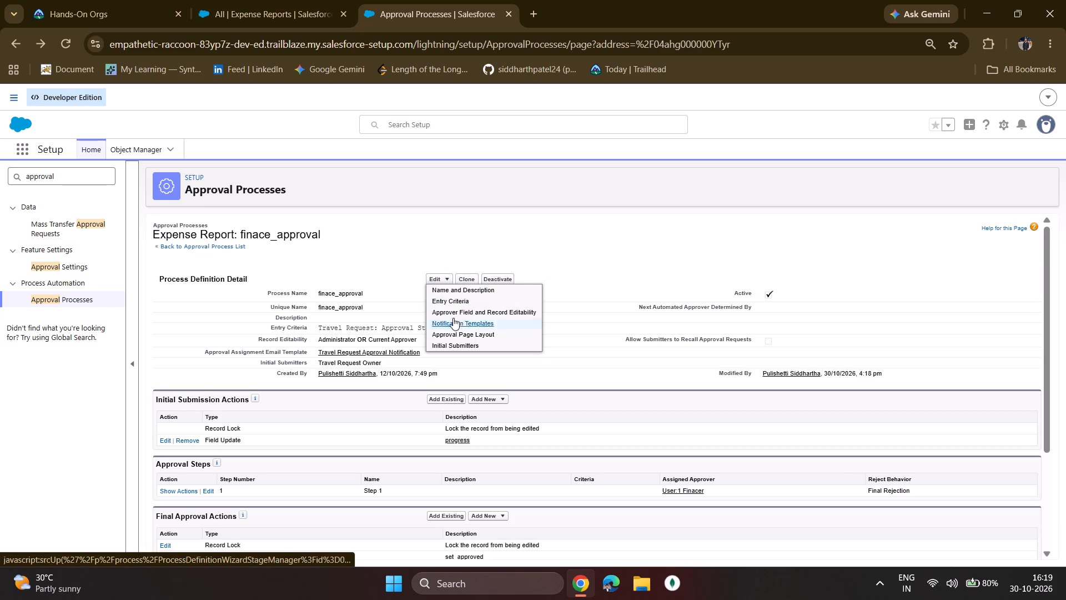
{"action": "left_click", "coordinate": [452, 338]}
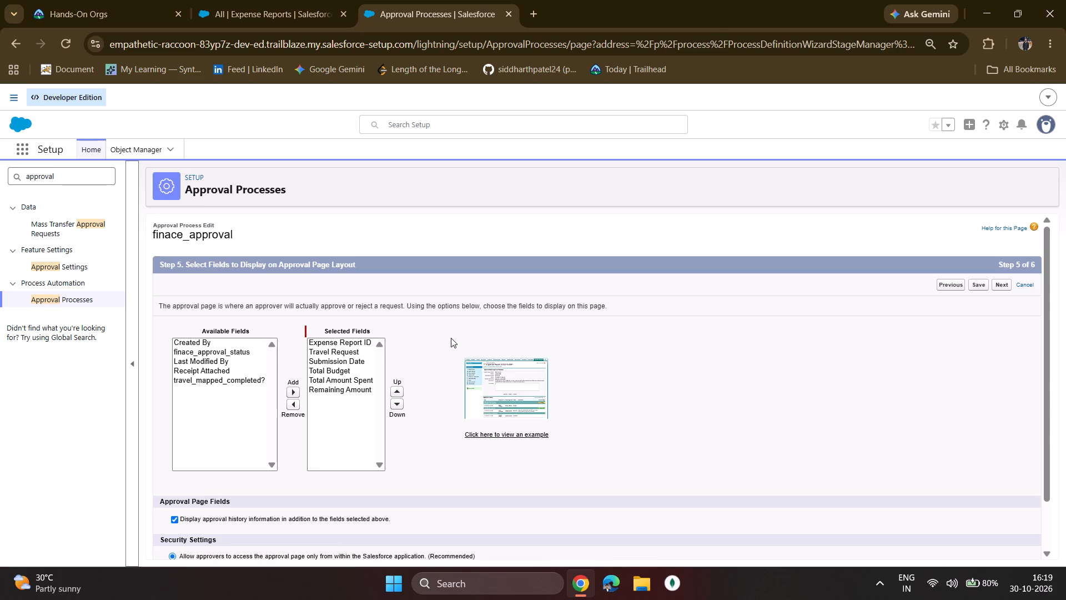
{"action": "scroll", "coordinate": [335, 437], "scroll_direction": "down", "scroll_amount": 3}
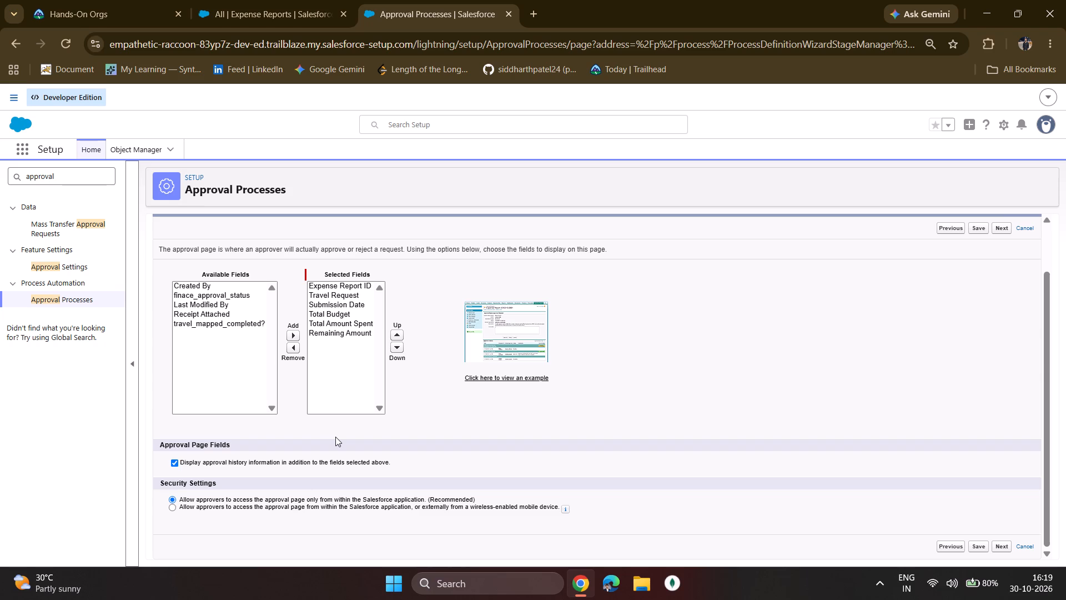
{"action": "left_click", "coordinate": [974, 546]}
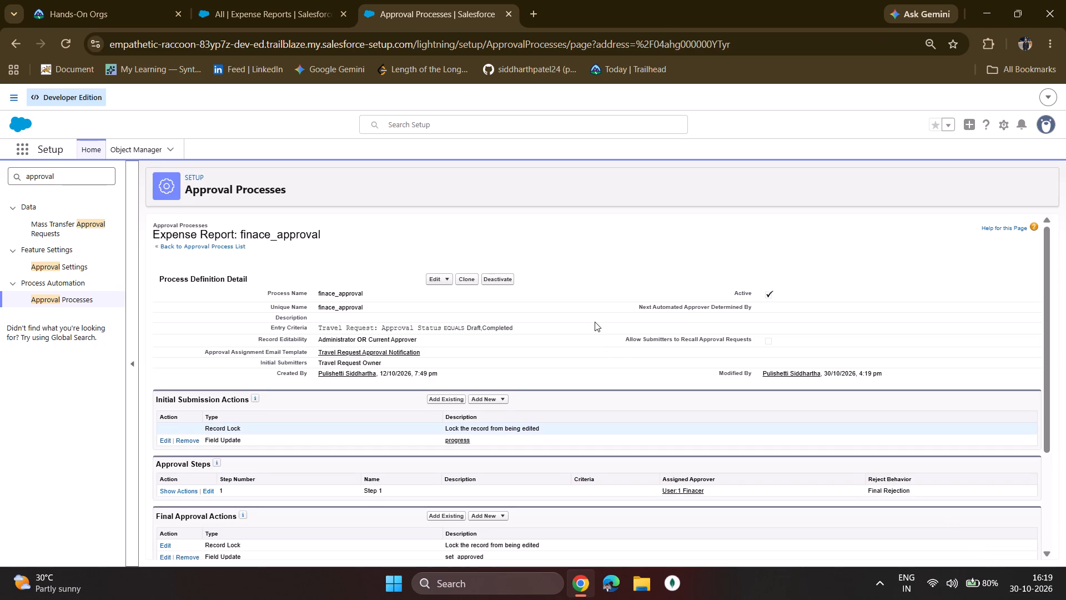
Look over finace_approval's approval steps and actions, and close the Approval Processes browser tab.
{"action": "scroll", "coordinate": [595, 322], "scroll_direction": "down", "scroll_amount": 8}
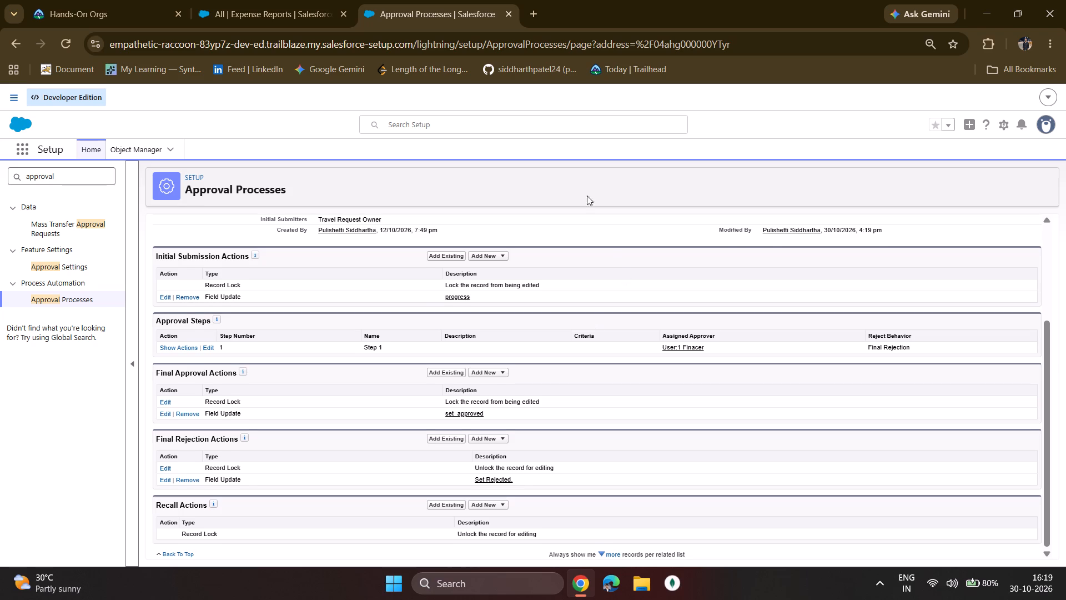
{"action": "left_click", "coordinate": [507, 13]}
Switch to Microsoft Edge and close the TGSRTC, tgsrtcpass.com and ChatGPT tabs, keeping only the new tab.
{"action": "left_click", "coordinate": [602, 581]}
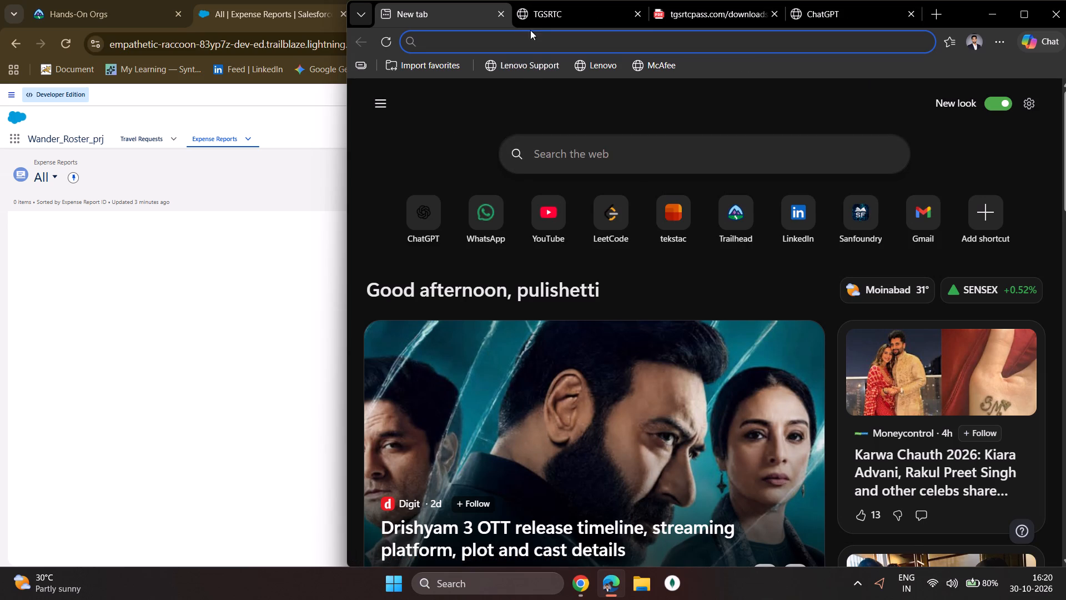
{"action": "left_click", "coordinate": [636, 16]}
{"action": "left_click", "coordinate": [636, 16]}
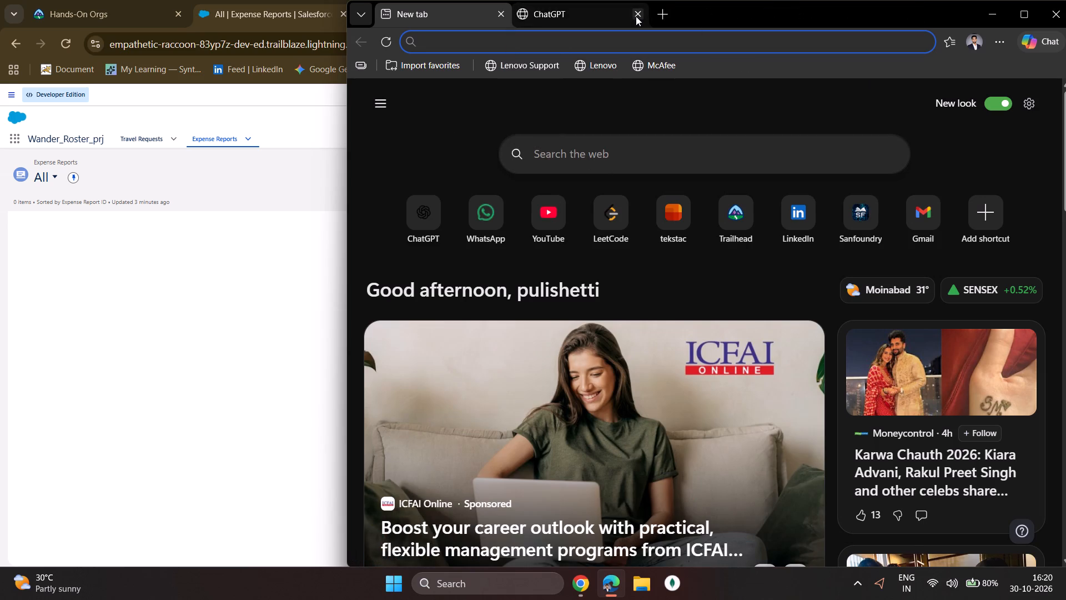
{"action": "left_click", "coordinate": [636, 16]}
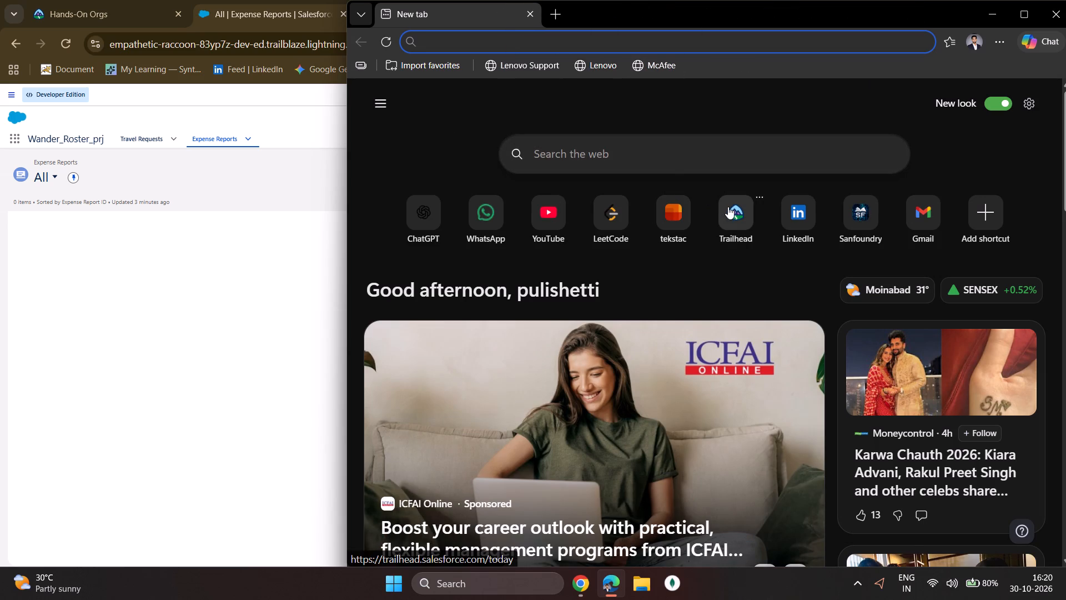
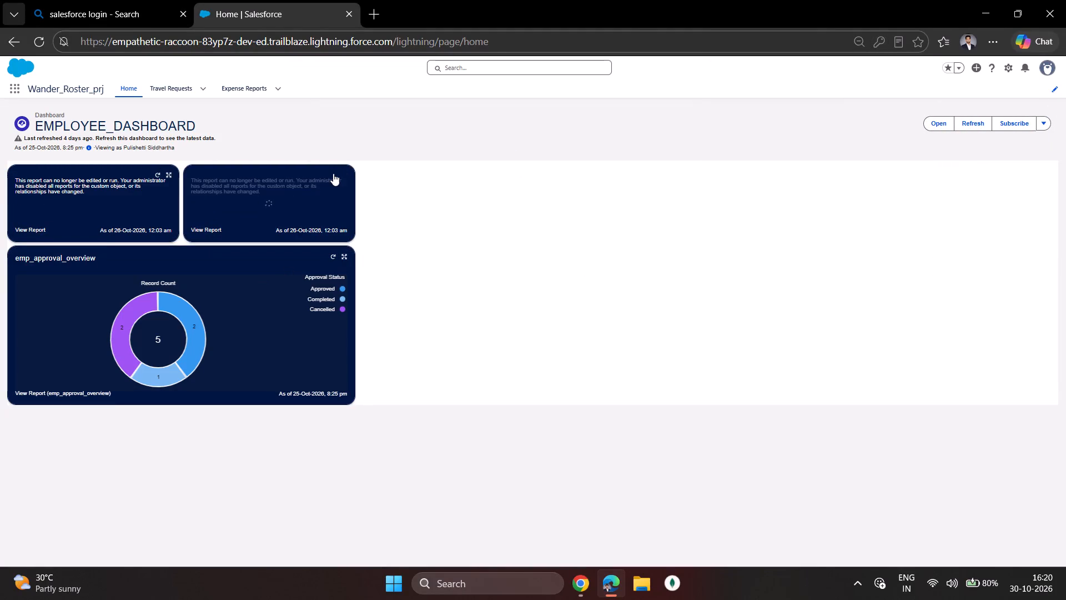
Refresh the emp_approval_overview chart on EMPLOYEE_DASHBOARD and check the Expense Reports list before returning to the home page.
{"action": "scroll", "coordinate": [269, 358], "scroll_direction": "up", "scroll_amount": 1}
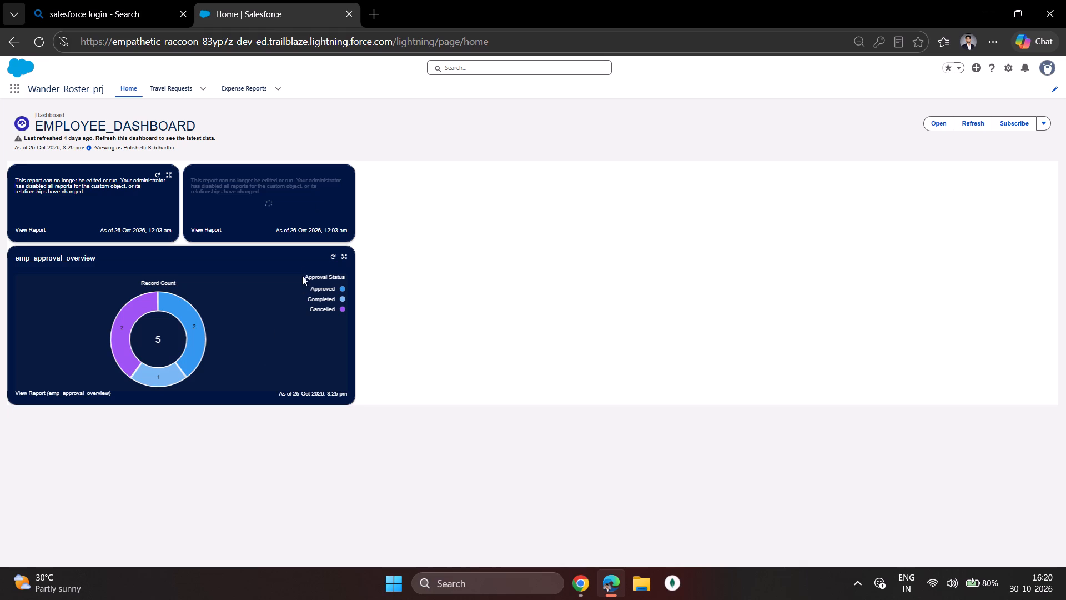
{"action": "left_click", "coordinate": [331, 253]}
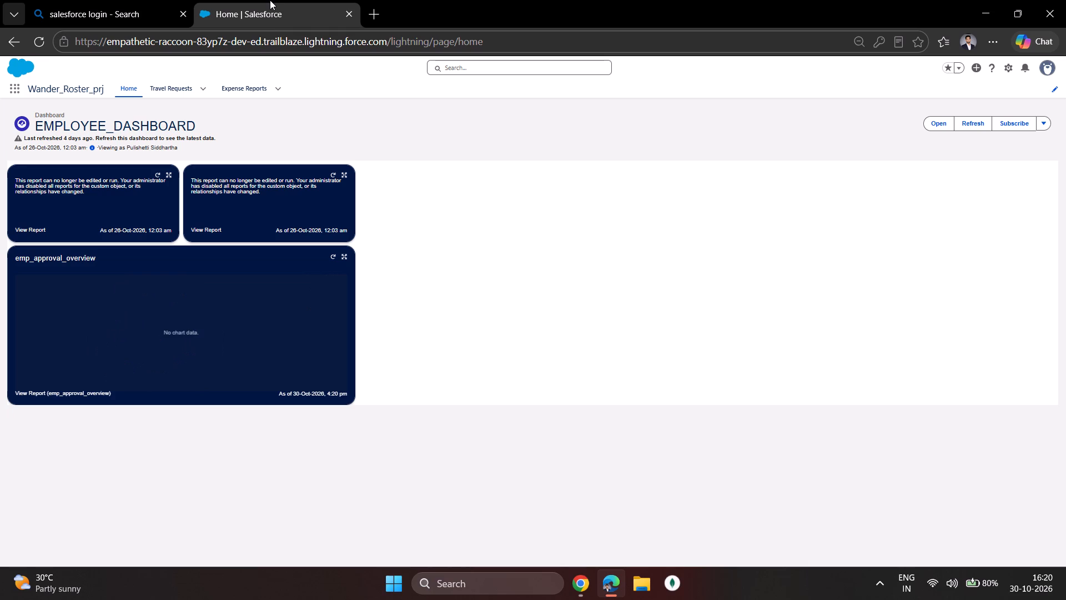
{"action": "left_click", "coordinate": [263, 87]}
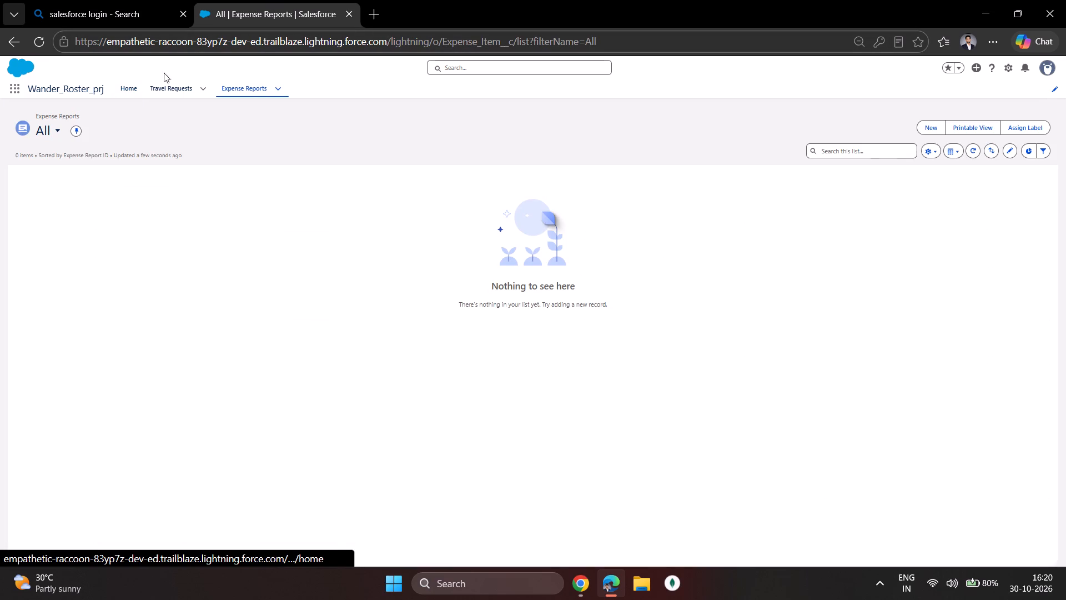
{"action": "left_click", "coordinate": [135, 88]}
Switch to Google Chrome and open the Travel Request object in Setup's Object Manager, searching for "travel".
{"action": "left_click", "coordinate": [578, 582]}
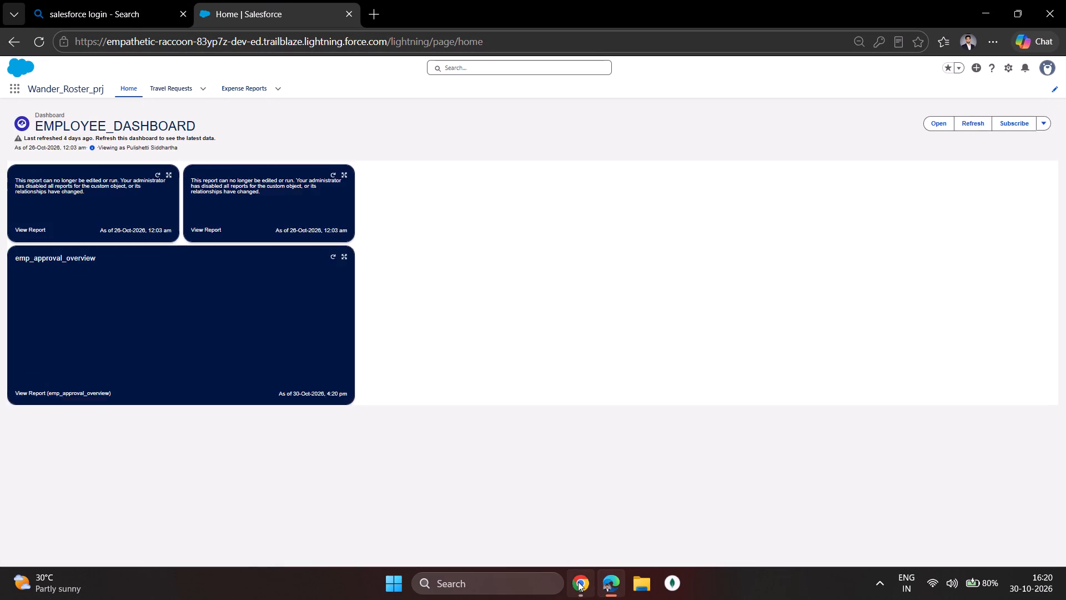
{"action": "left_click", "coordinate": [127, 132]}
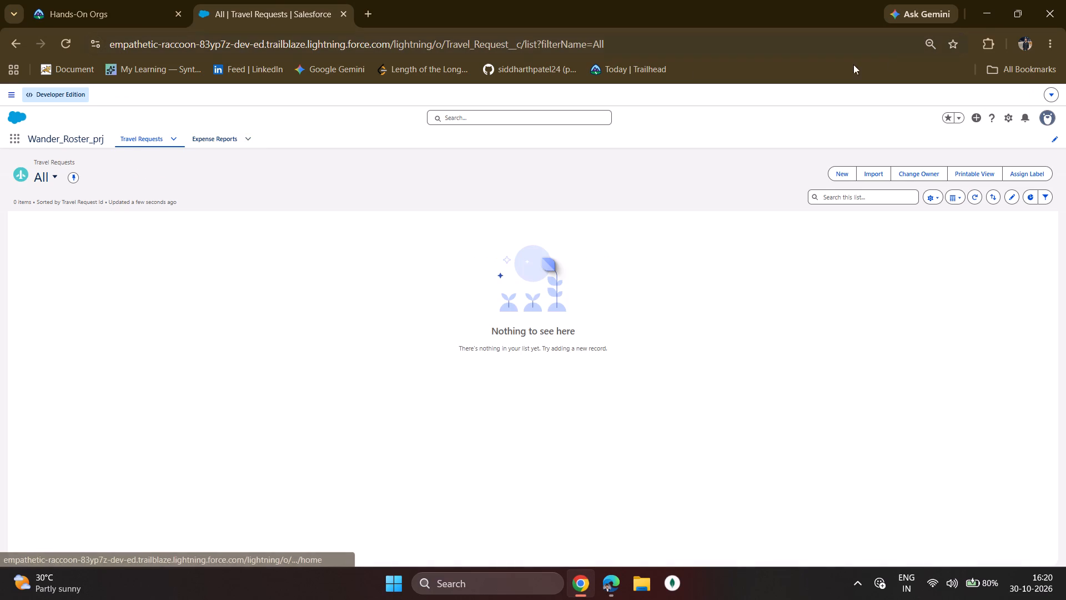
{"action": "left_click", "coordinate": [1013, 122]}
{"action": "left_click", "coordinate": [969, 153]}
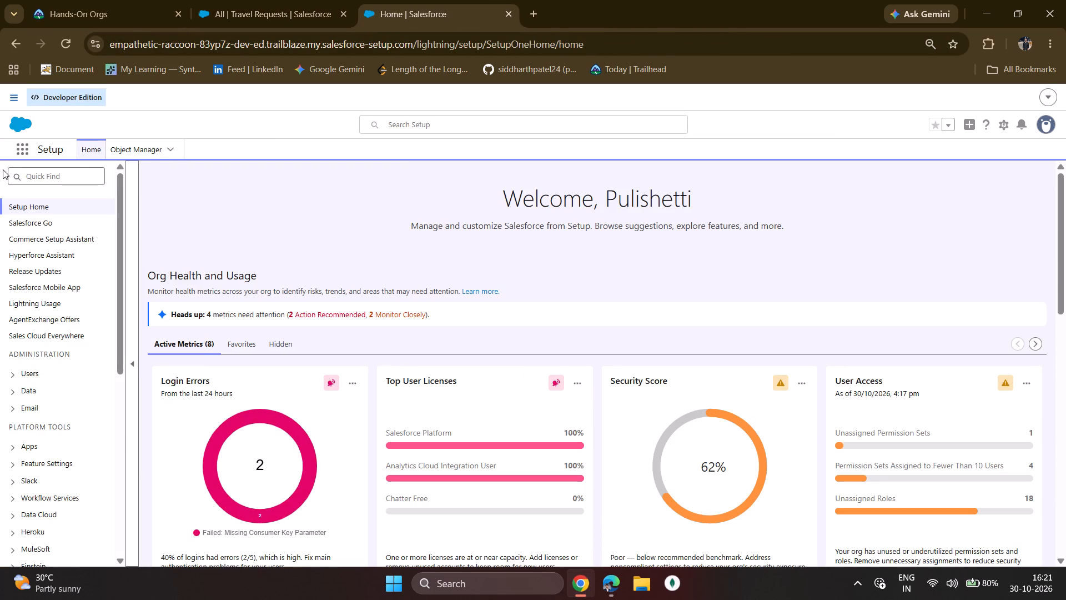
{"action": "left_click", "coordinate": [149, 142]}
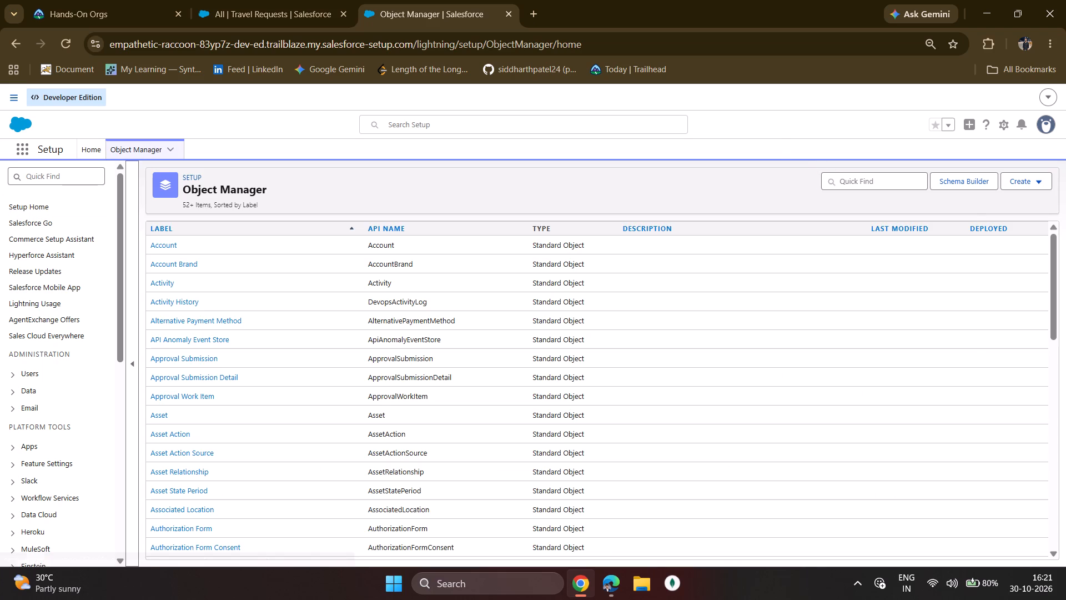
{"action": "left_click", "coordinate": [850, 175]}
{"action": "left_click", "coordinate": [893, 232]}
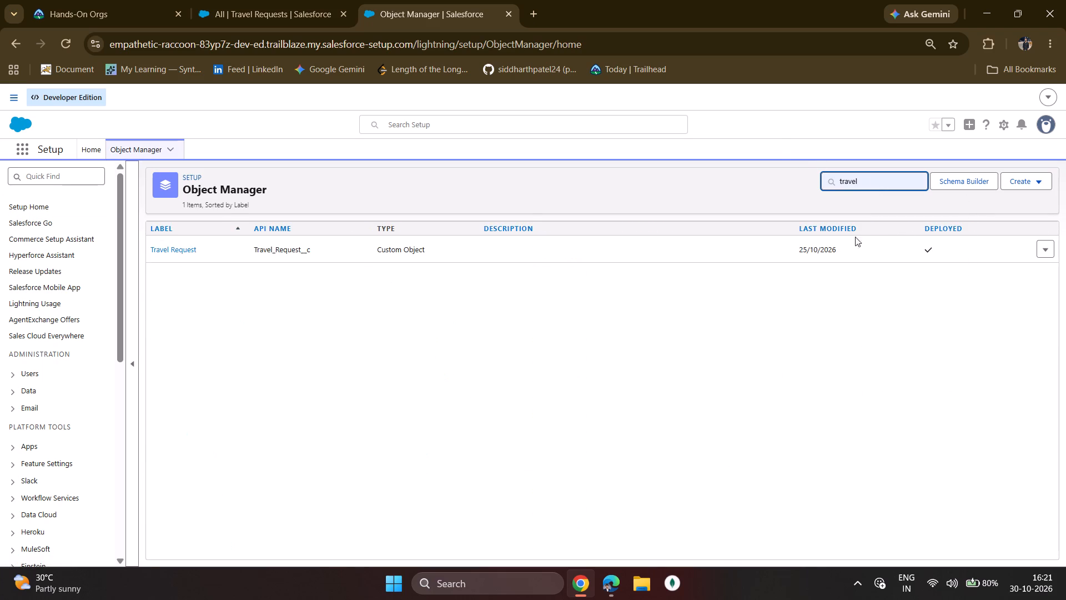
{"action": "left_click", "coordinate": [189, 254]}
{"action": "left_click", "coordinate": [182, 249]}
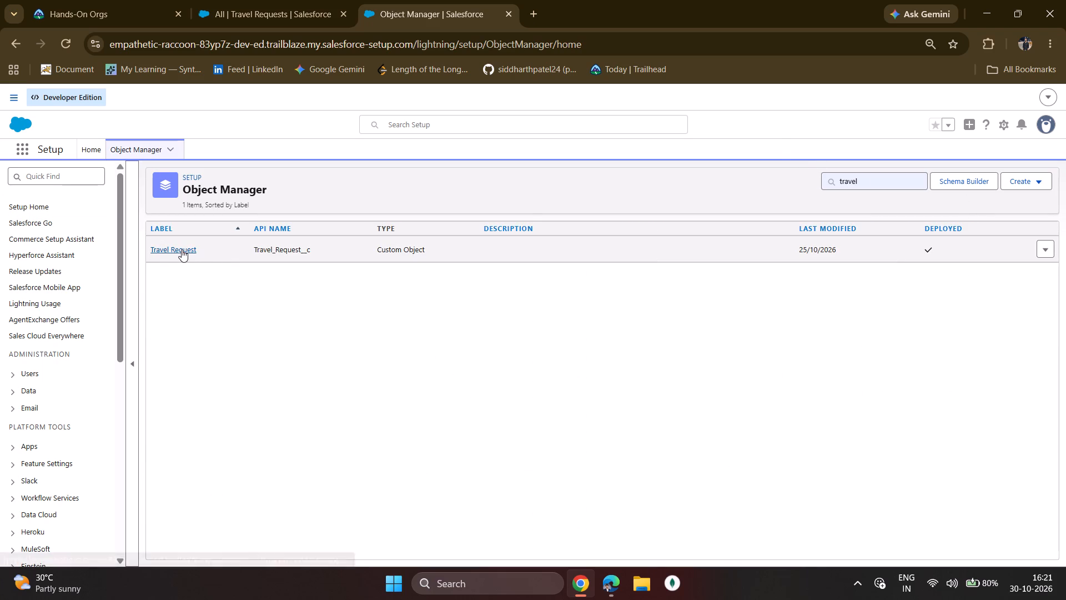
Deactivate Travel Request's Start_Date_Must_Be_Future validation rule and save it.
{"action": "scroll", "coordinate": [233, 363], "scroll_direction": "down", "scroll_amount": 4}
{"action": "scroll", "coordinate": [164, 437], "scroll_direction": "down", "scroll_amount": 6}
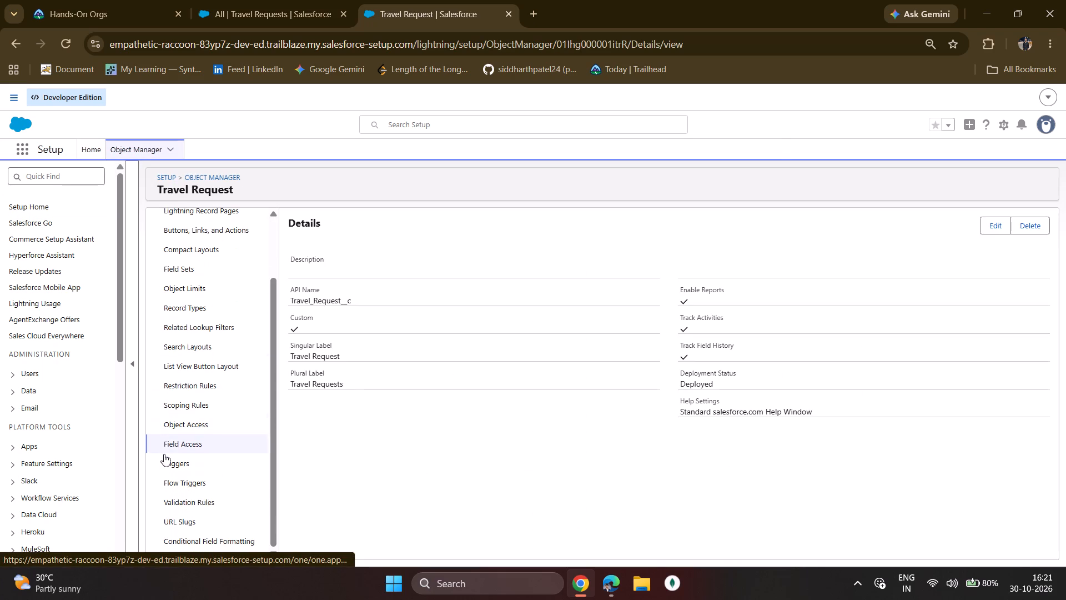
{"action": "left_click", "coordinate": [207, 500]}
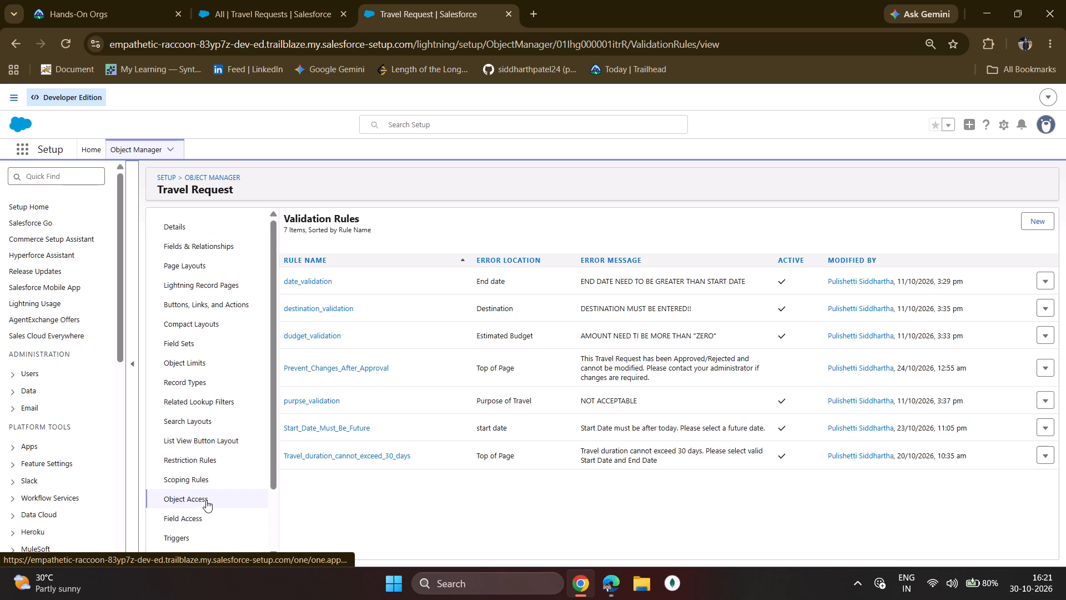
{"action": "left_click", "coordinate": [334, 431]}
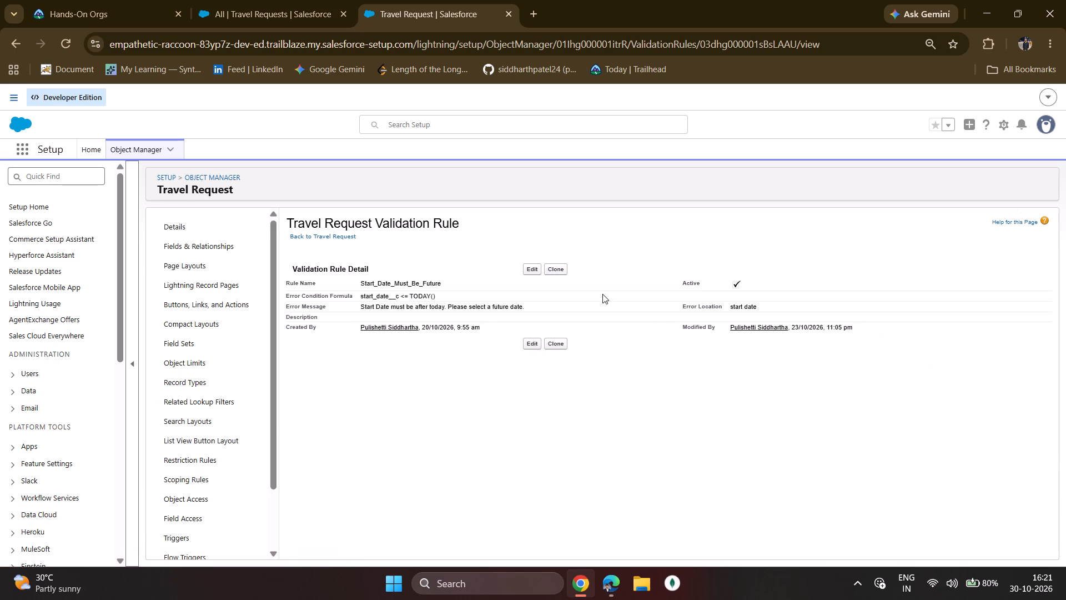
{"action": "left_click", "coordinate": [532, 267]}
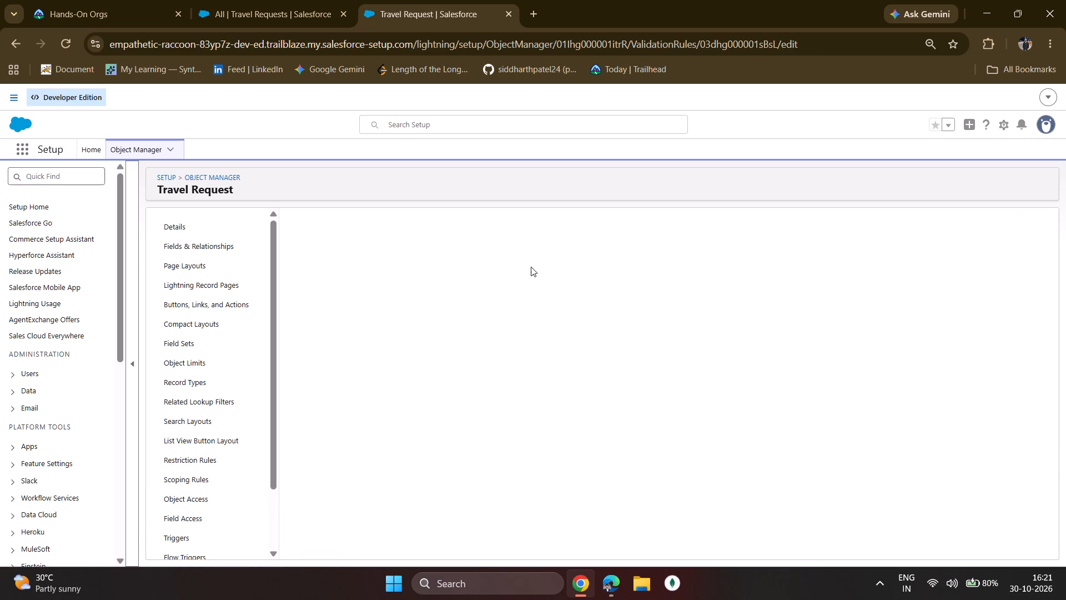
{"action": "left_click", "coordinate": [338, 312]}
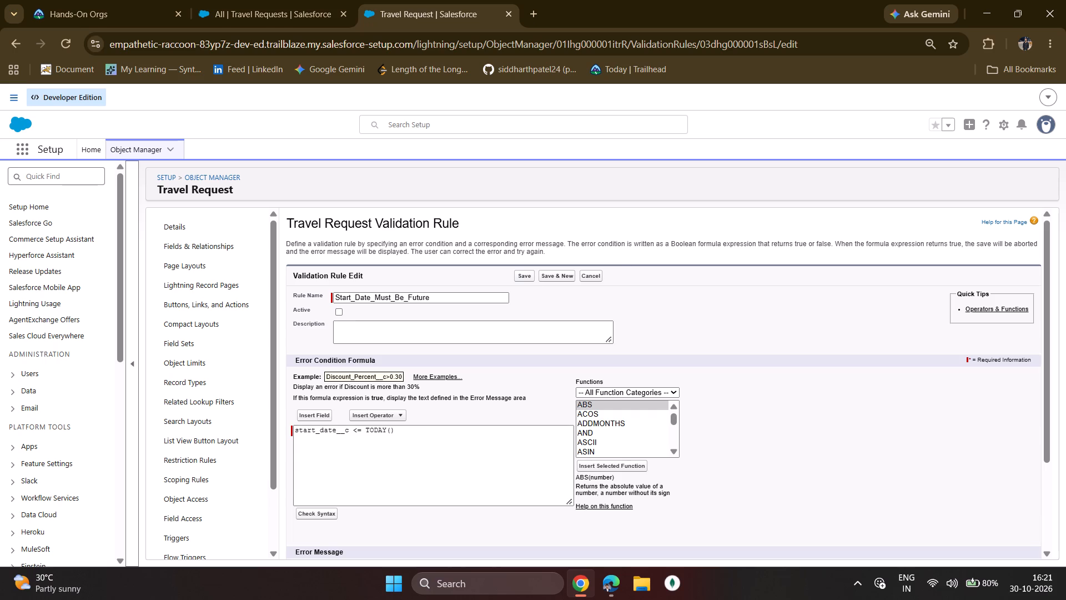
{"action": "left_click", "coordinate": [518, 278]}
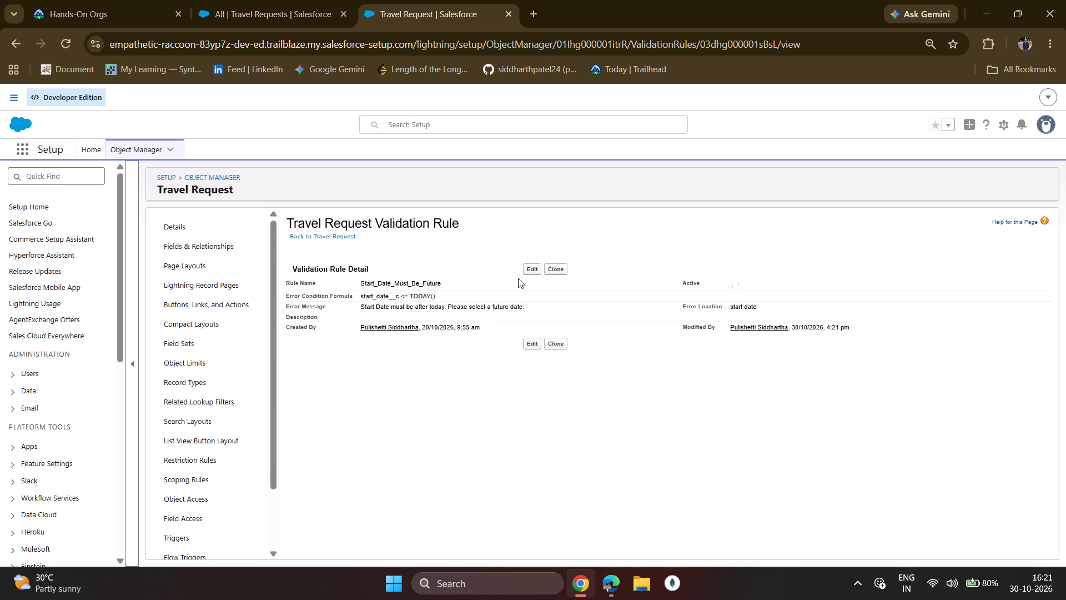
Find the travel_completed in rpt flow in Setup, review its trigger and Get Linked Expense Reports element, and close it without saving.
{"action": "left_click", "coordinate": [44, 181]}
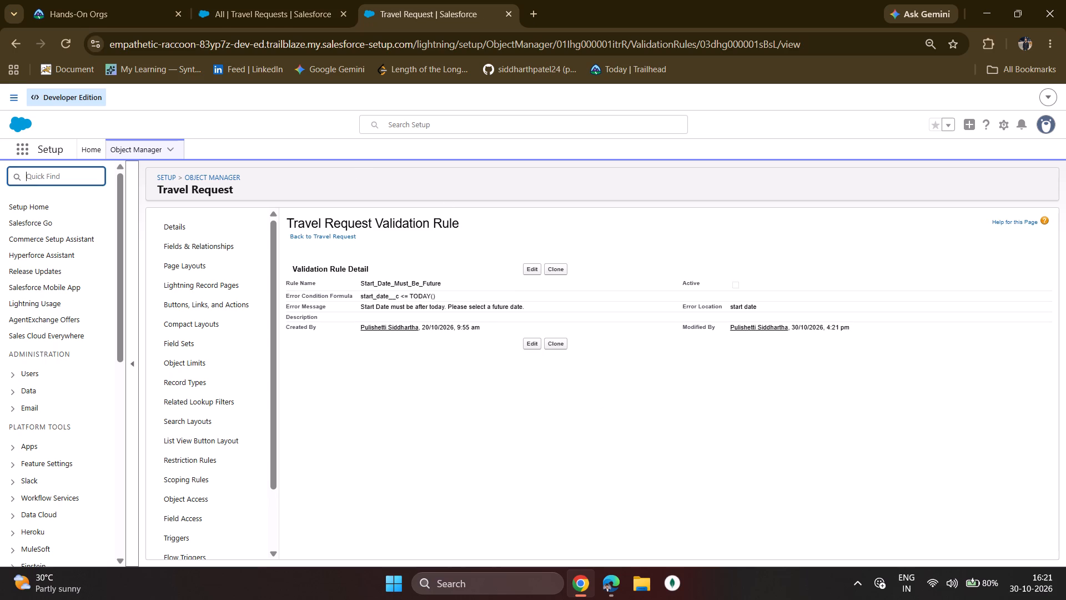
{"action": "type", "text": "flow"}
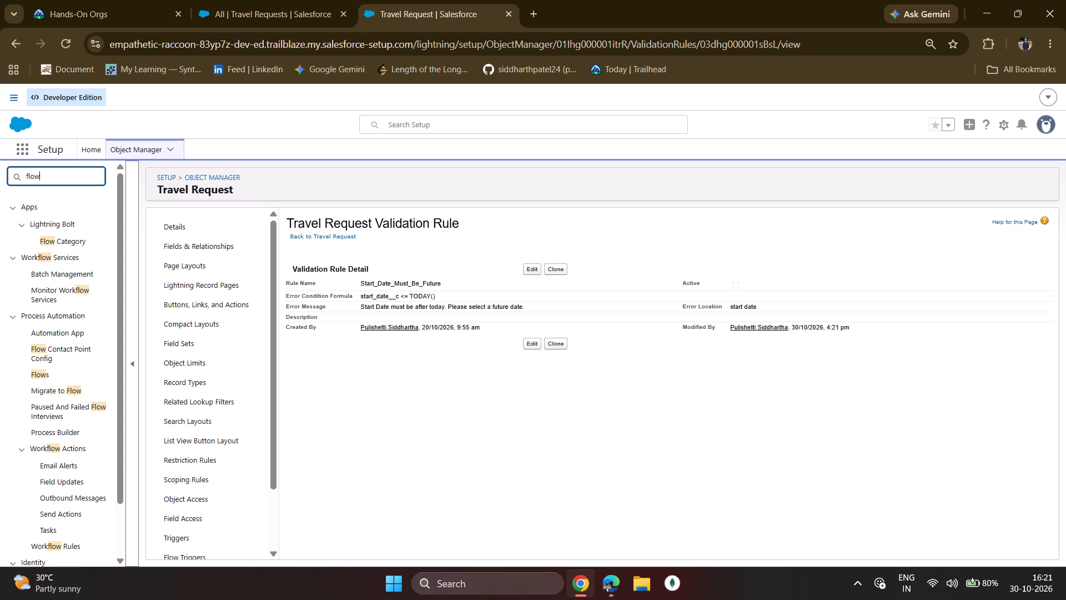
{"action": "left_click", "coordinate": [38, 376]}
{"action": "scroll", "coordinate": [464, 332], "scroll_direction": "down", "scroll_amount": 6}
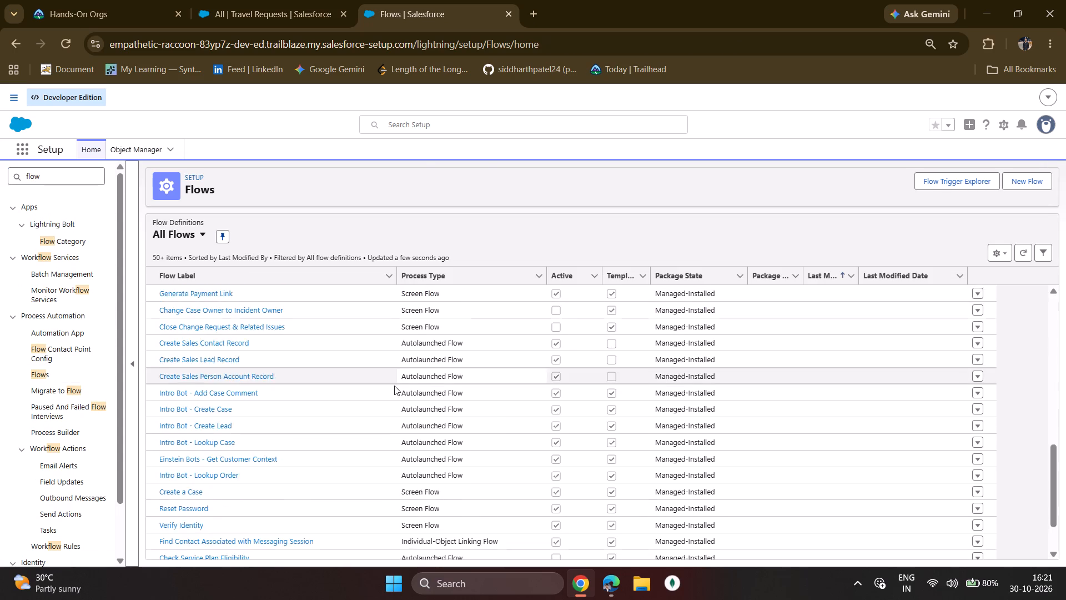
{"action": "scroll", "coordinate": [394, 386], "scroll_direction": "down", "scroll_amount": 20}
{"action": "scroll", "coordinate": [394, 386], "scroll_direction": "down", "scroll_amount": 3}
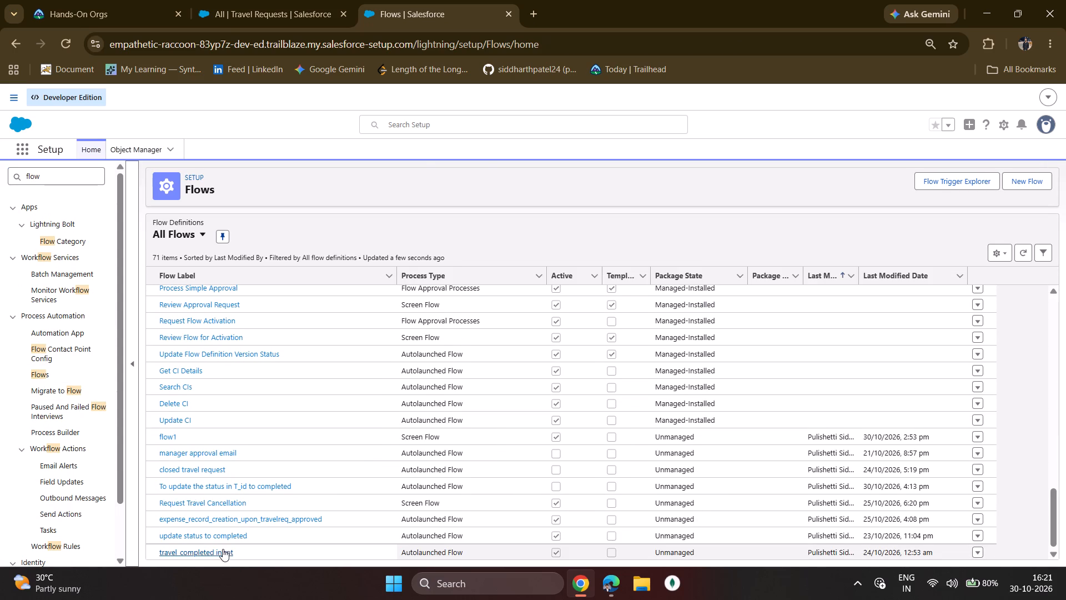
{"action": "left_click", "coordinate": [217, 549]}
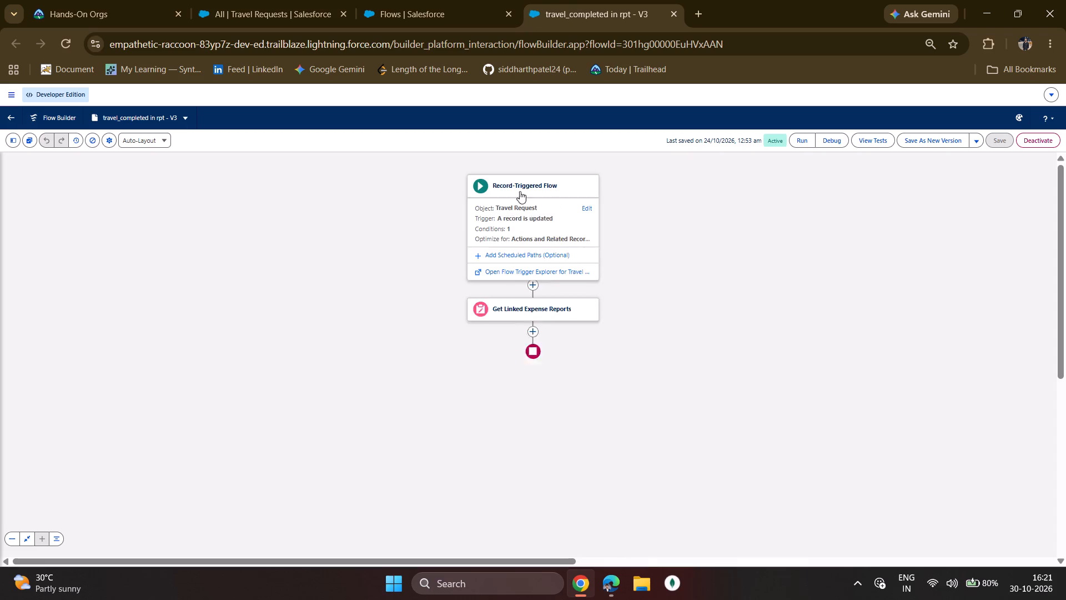
{"action": "left_click", "coordinate": [545, 212]}
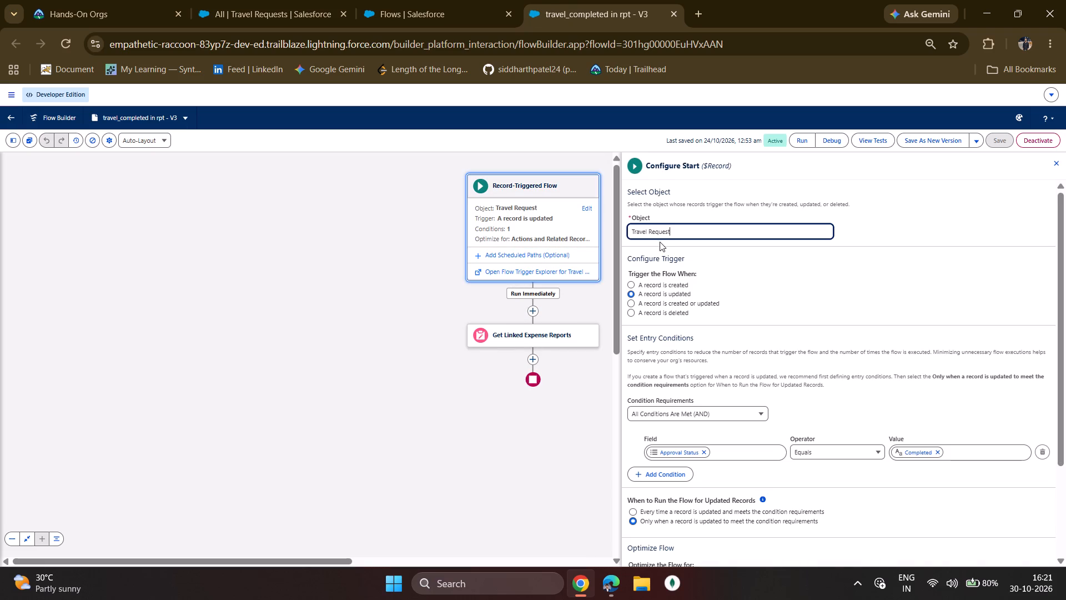
{"action": "left_click", "coordinate": [532, 339]}
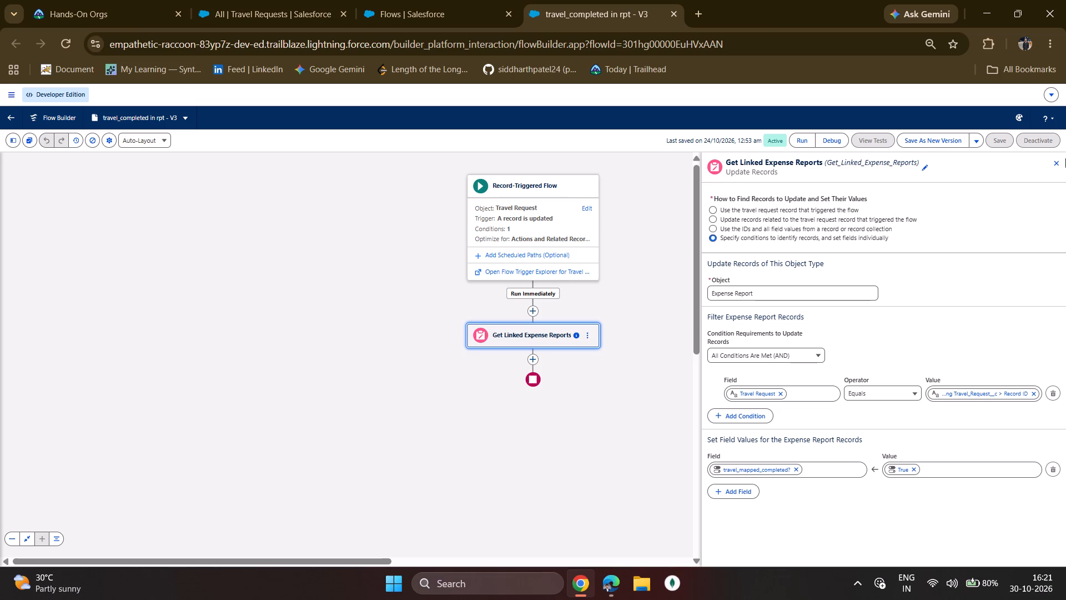
{"action": "left_click", "coordinate": [457, 3]}
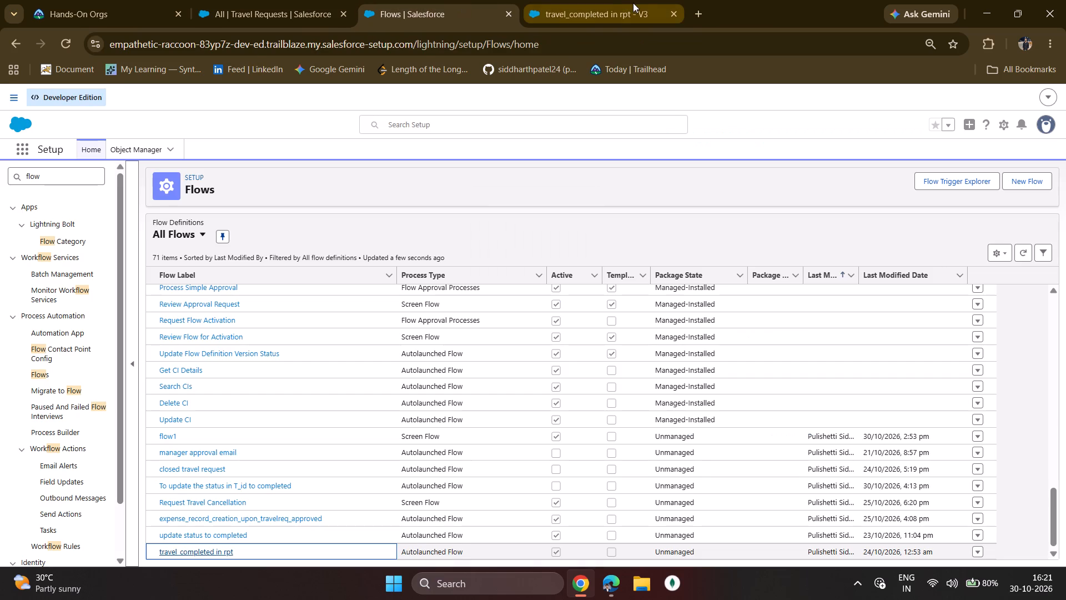
{"action": "left_click", "coordinate": [671, 12]}
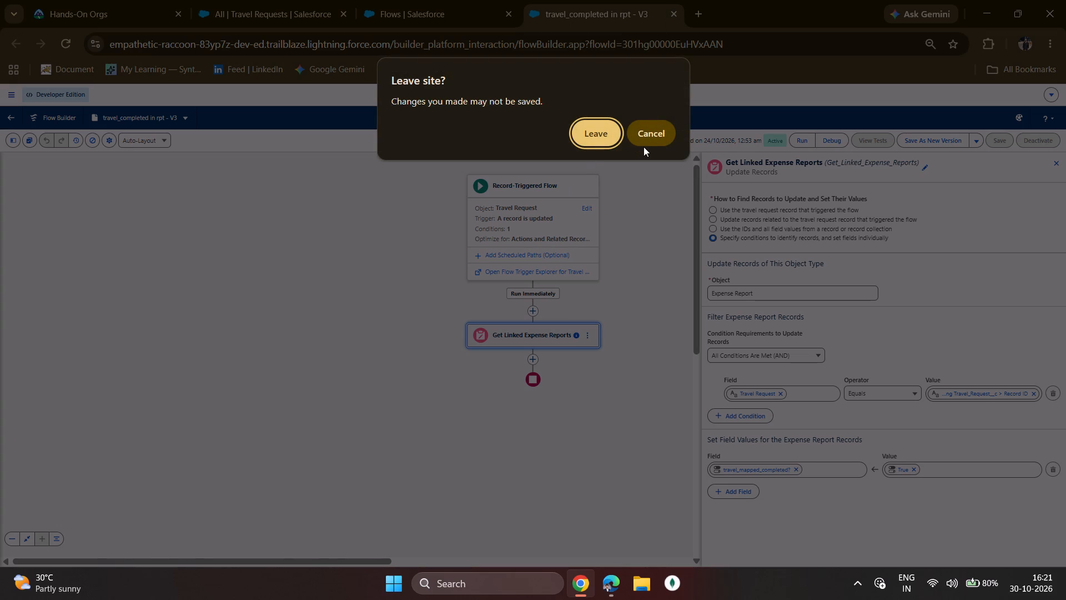
{"action": "left_click", "coordinate": [614, 139]}
Open the update status to completed flow and set its daily schedule's start time to 4:30 am.
{"action": "scroll", "coordinate": [319, 373], "scroll_direction": "down", "scroll_amount": 5}
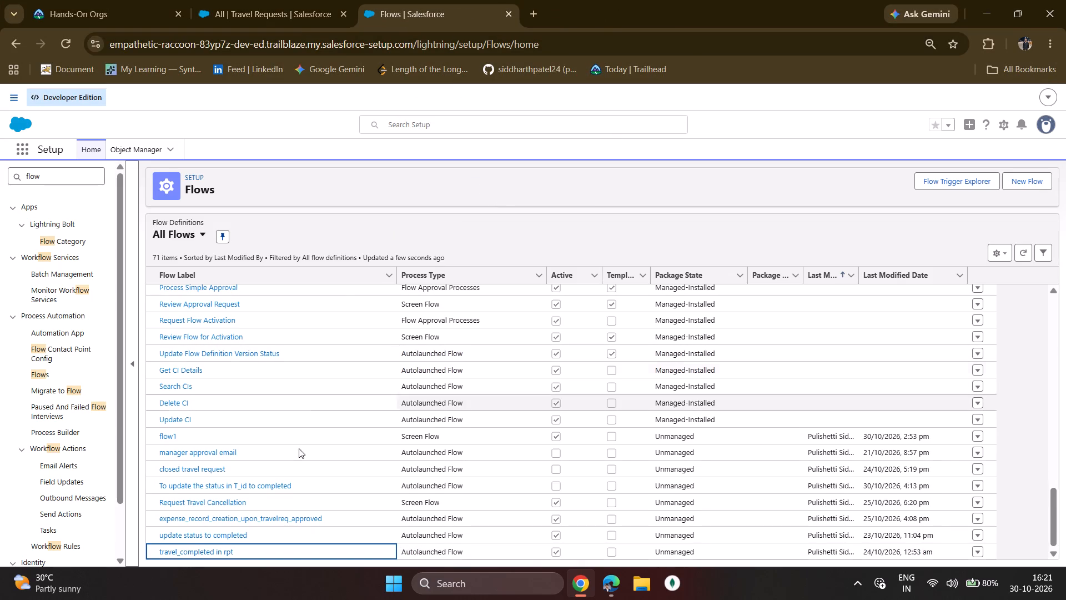
{"action": "left_click", "coordinate": [218, 539]}
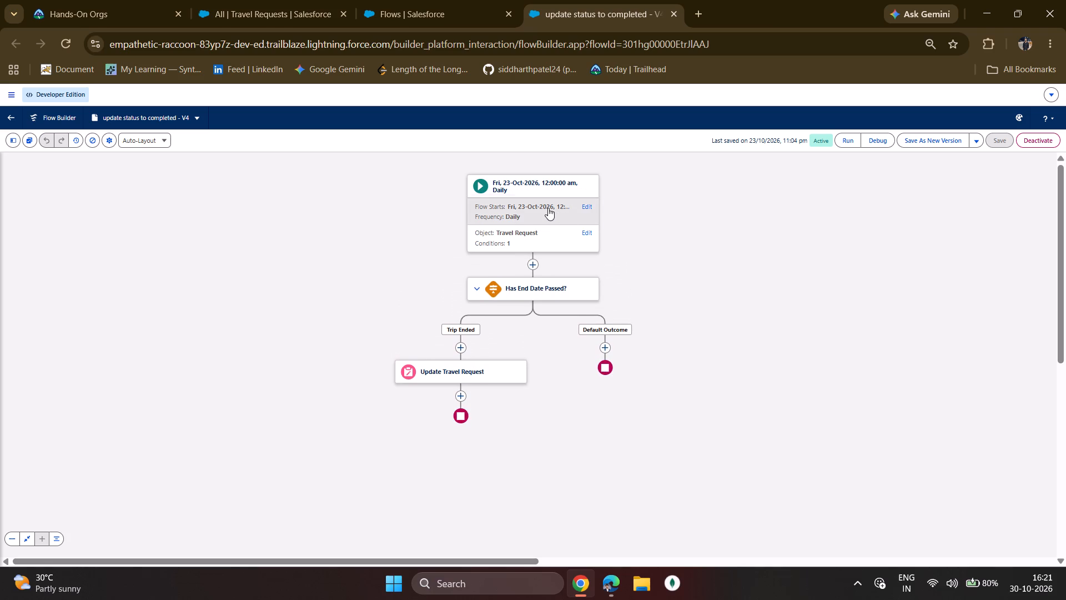
{"action": "left_click", "coordinate": [548, 208]}
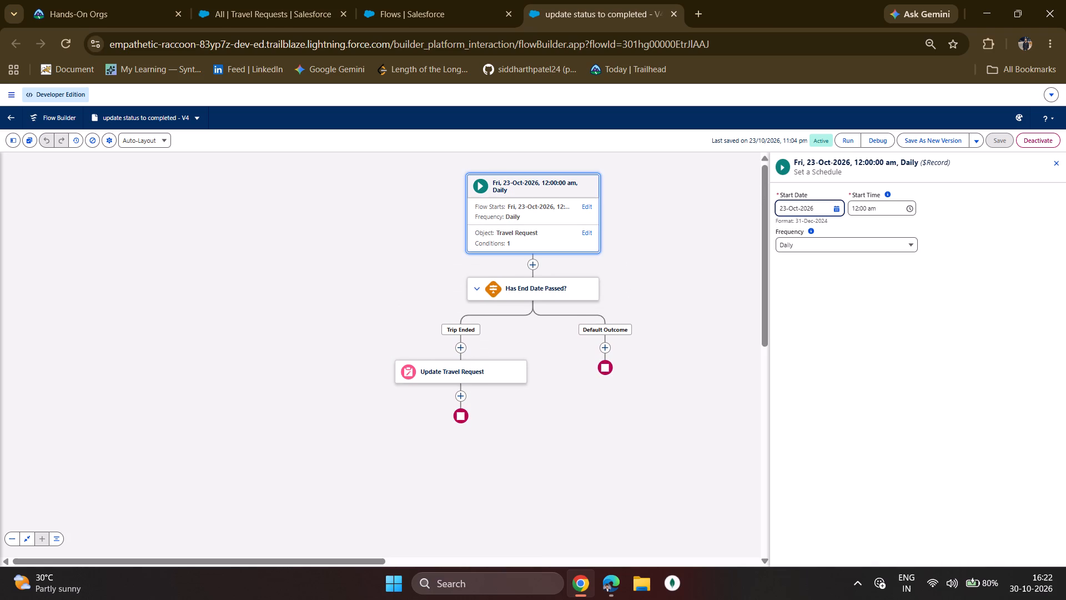
{"action": "left_click", "coordinate": [894, 207]}
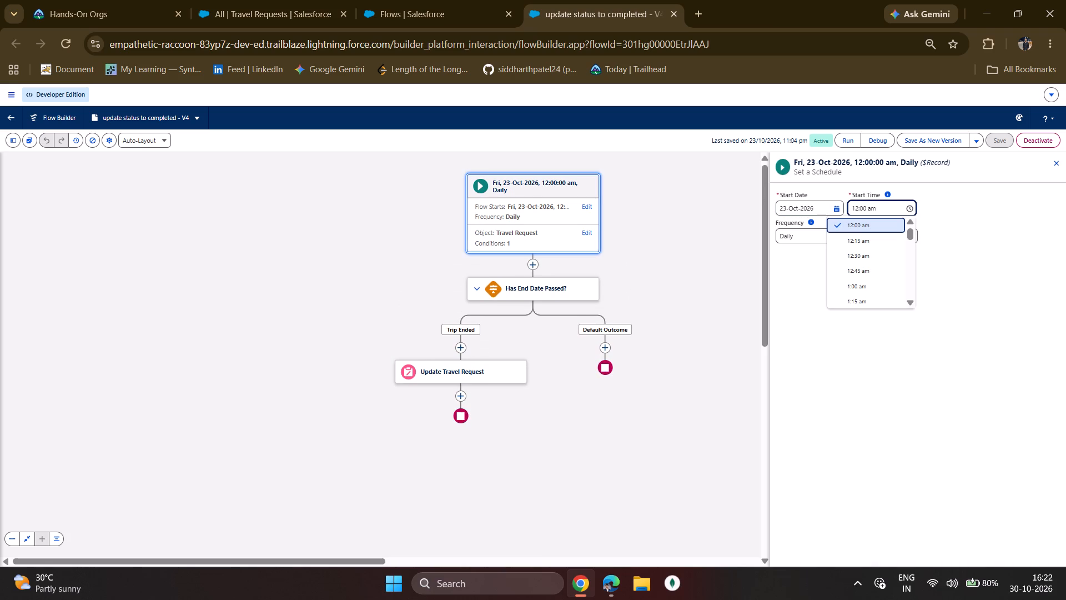
{"action": "scroll", "coordinate": [882, 266], "scroll_direction": "down", "scroll_amount": 4}
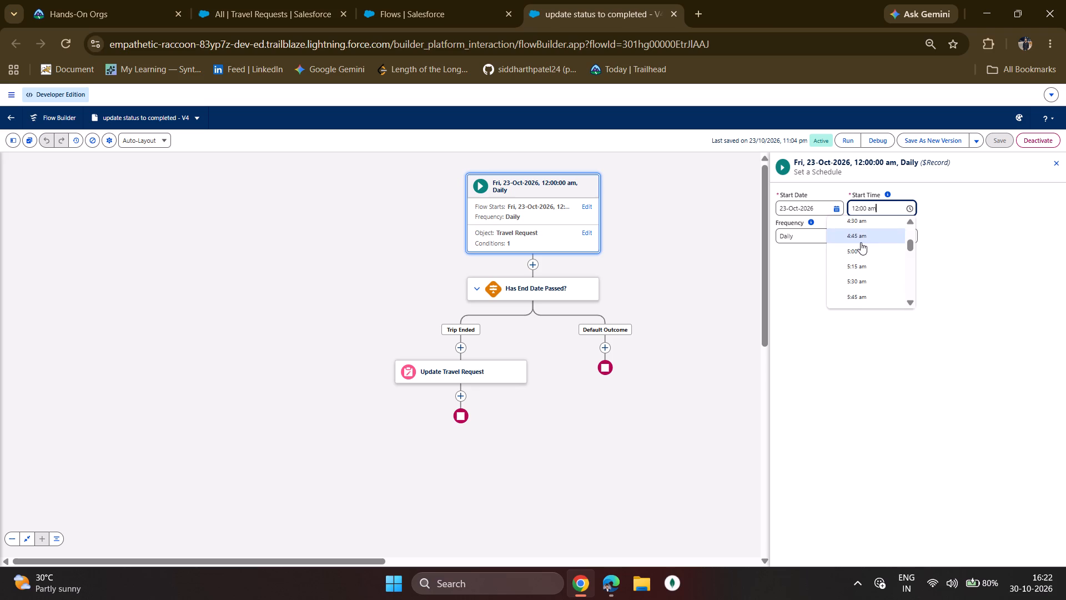
{"action": "scroll", "coordinate": [861, 241], "scroll_direction": "up", "scroll_amount": 1}
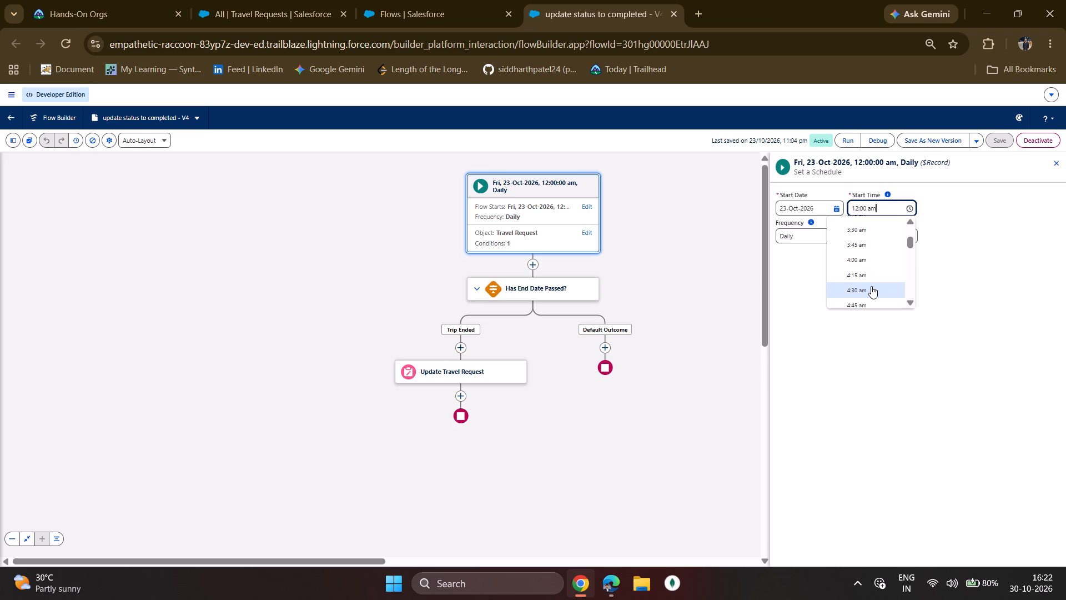
{"action": "left_click", "coordinate": [871, 286]}
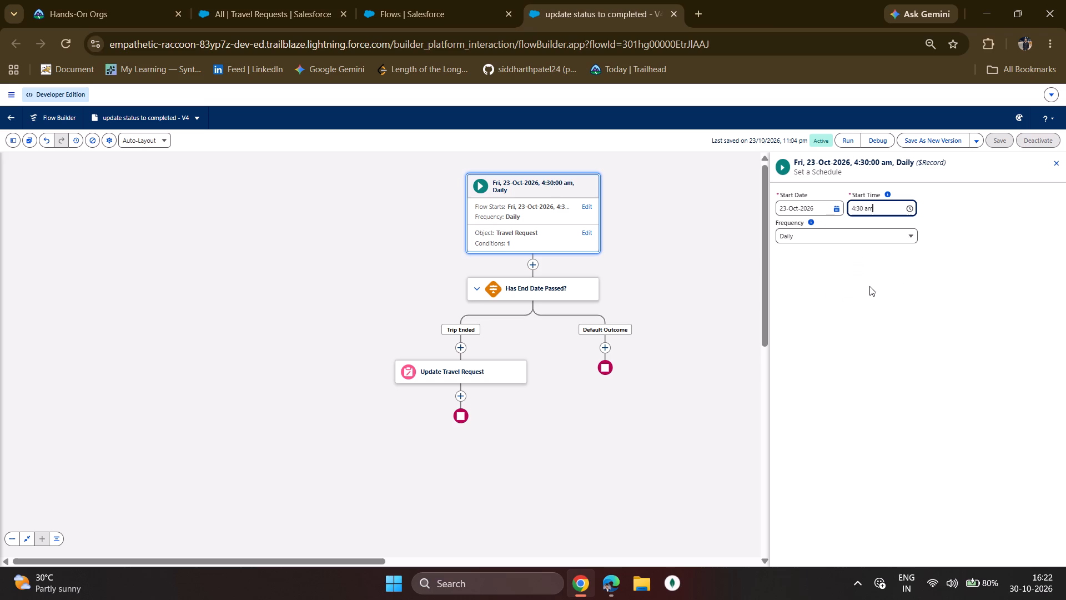
Save the update status to completed flow as a new version and activate it.
{"action": "left_click", "coordinate": [922, 143]}
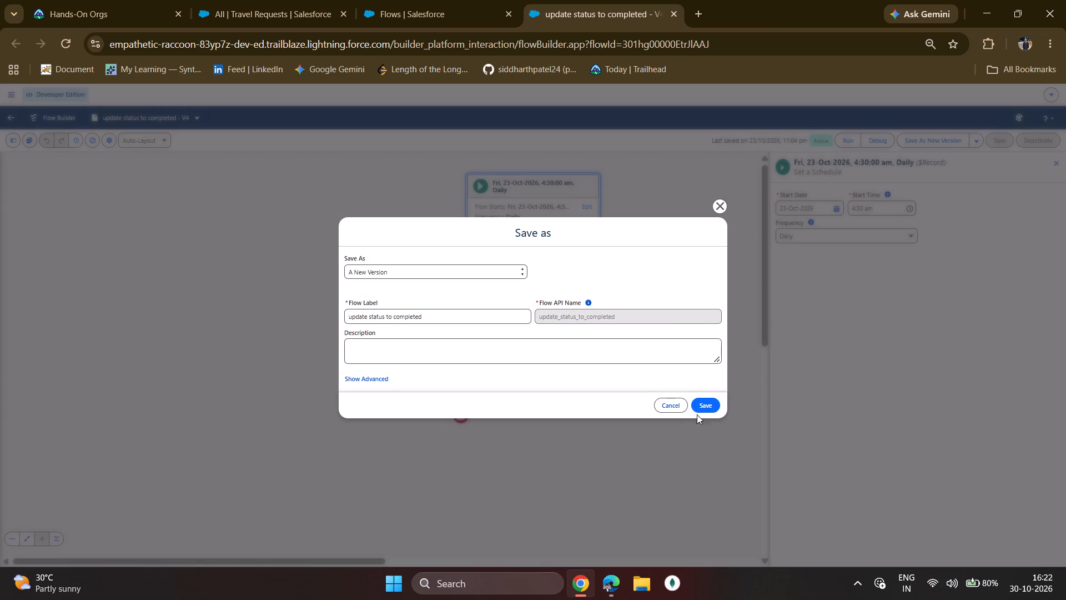
{"action": "left_click", "coordinate": [701, 406]}
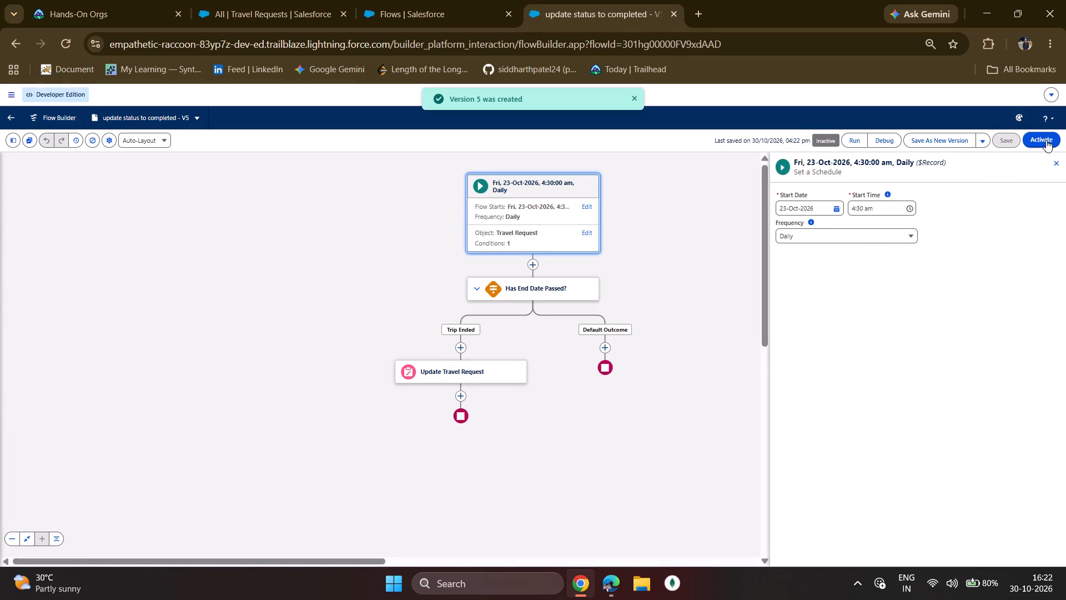
{"action": "left_click", "coordinate": [1046, 140]}
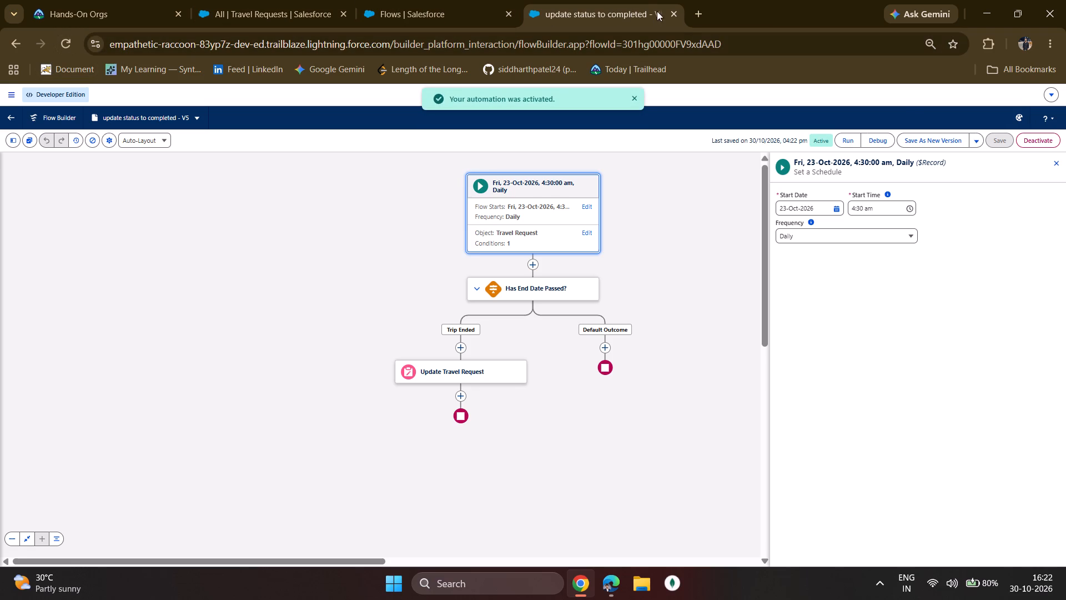
Close the update status to completed flow and reload the Flows list in Setup.
{"action": "left_click", "coordinate": [673, 17]}
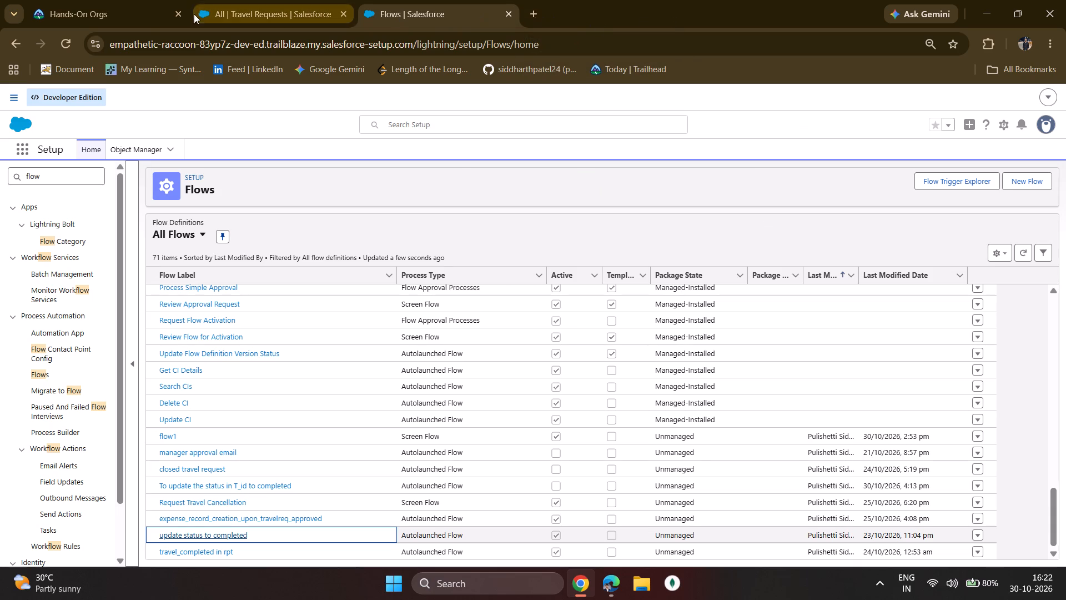
{"action": "left_click", "coordinate": [57, 45]}
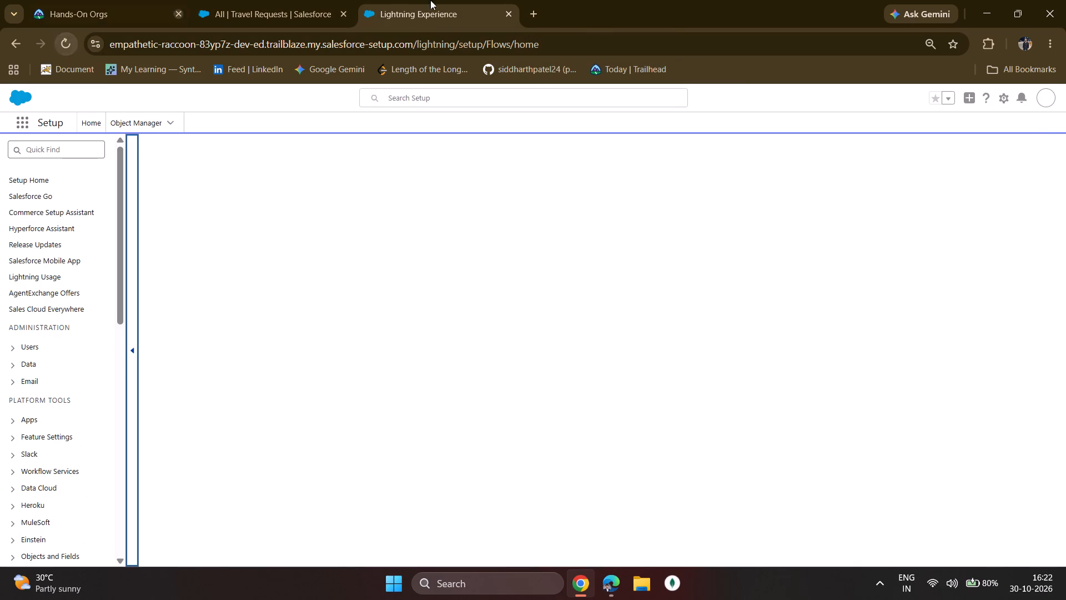
Switch to Edge and start a new Travel Request with start date 20/10/2026 and end date 30/10/2026.
{"action": "left_click", "coordinate": [610, 585]}
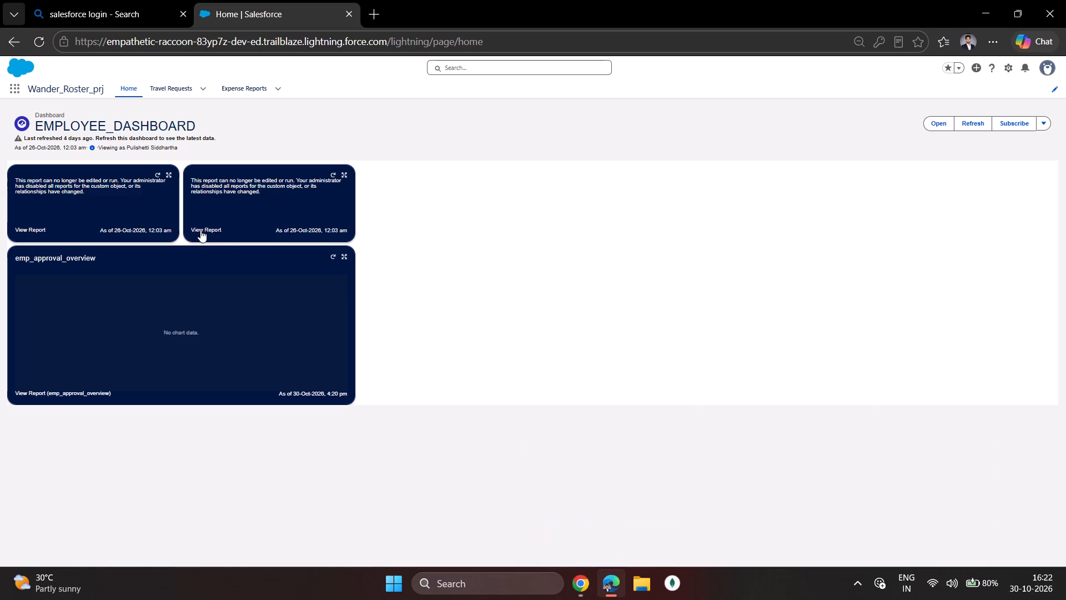
{"action": "left_click", "coordinate": [167, 86]}
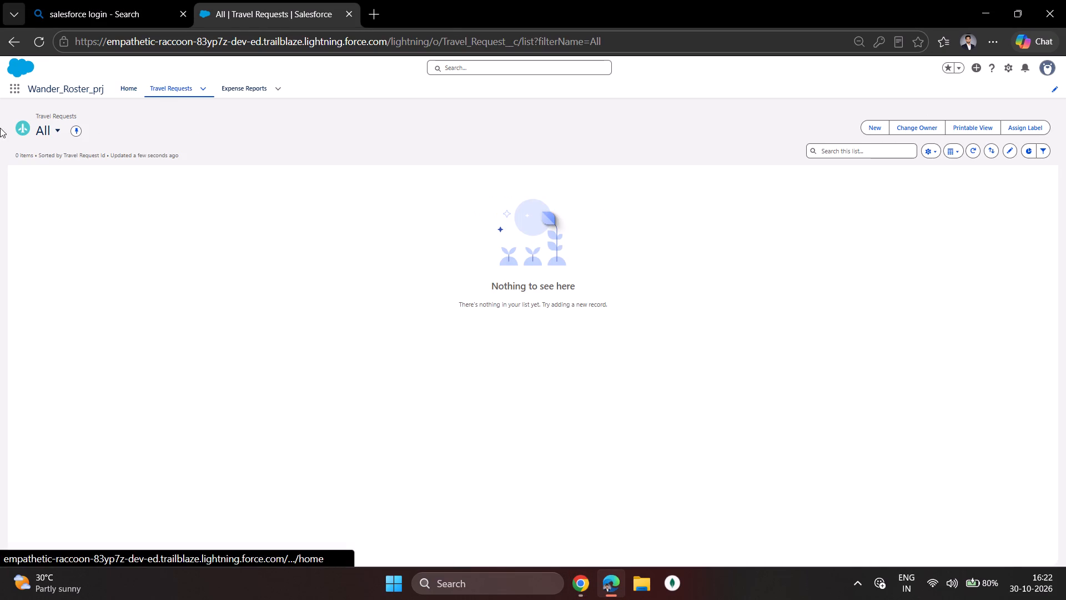
{"action": "left_click", "coordinate": [878, 125]}
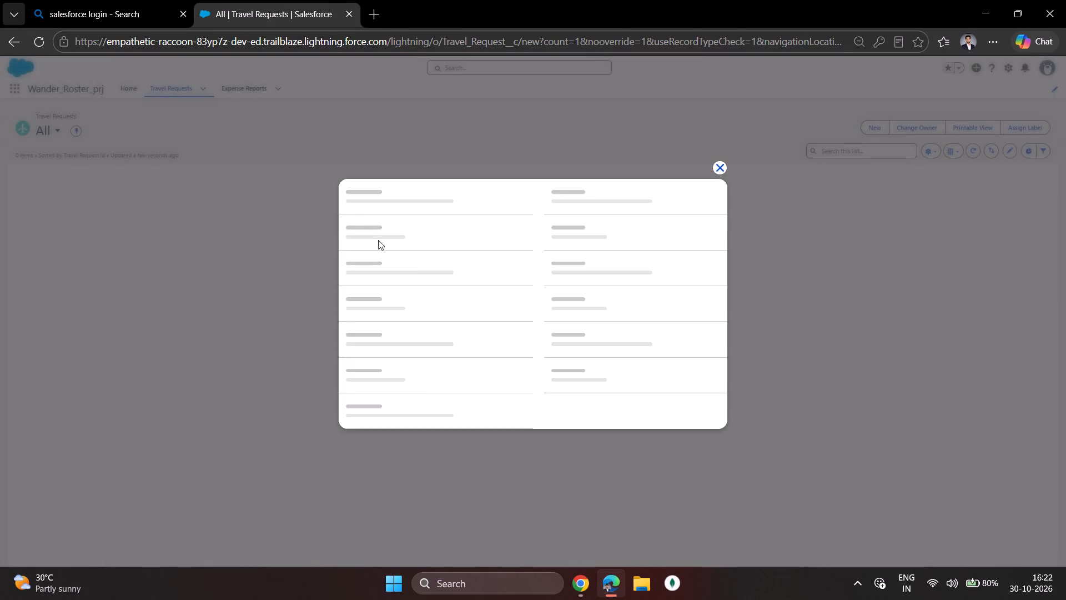
{"action": "left_click", "coordinate": [402, 312]}
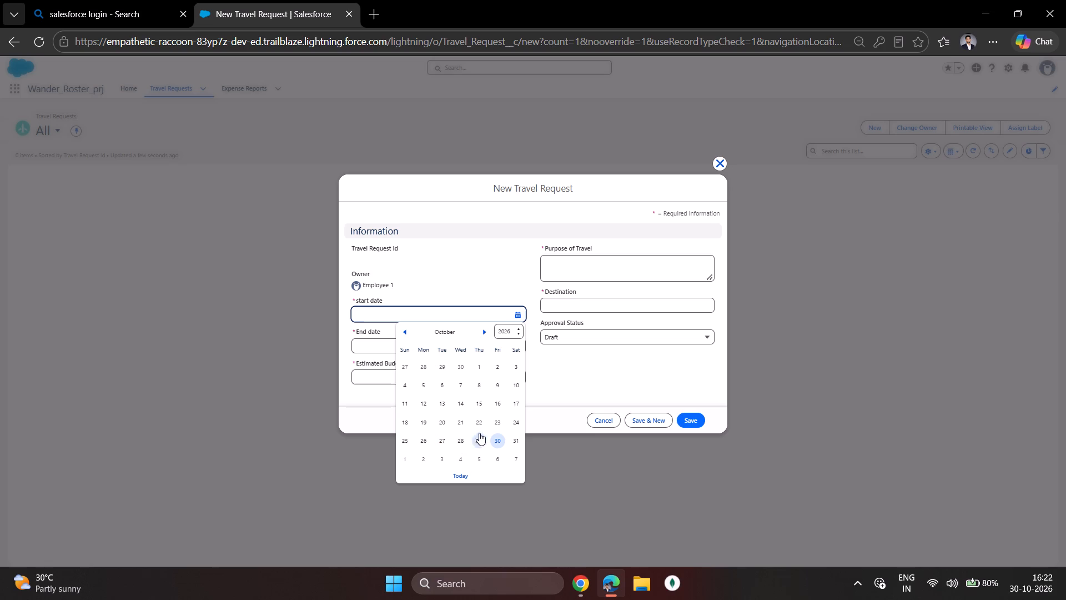
{"action": "left_click", "coordinate": [446, 419]}
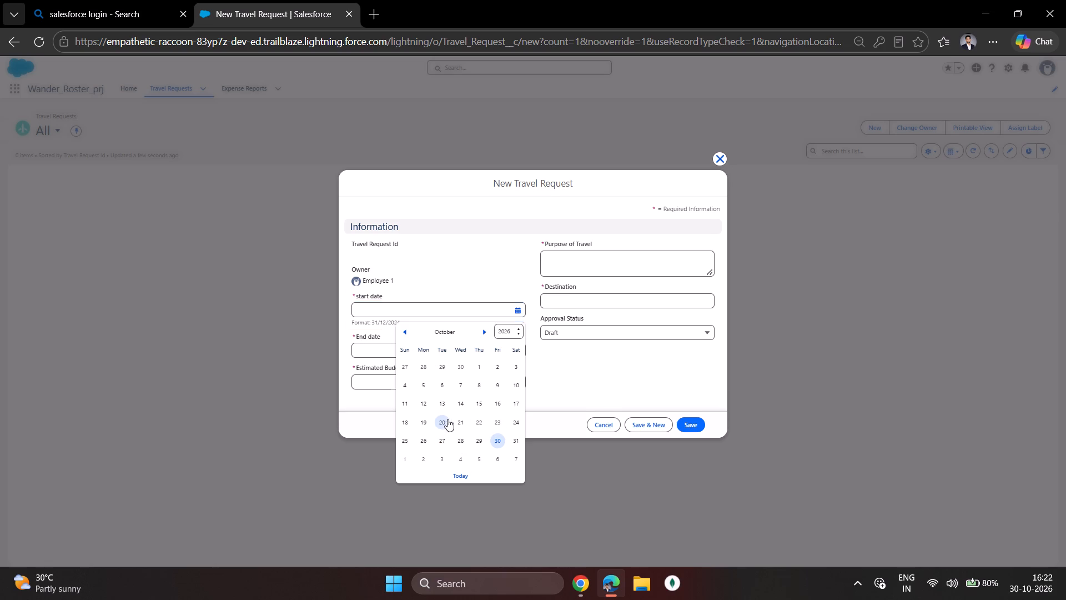
{"action": "left_click", "coordinate": [465, 346]}
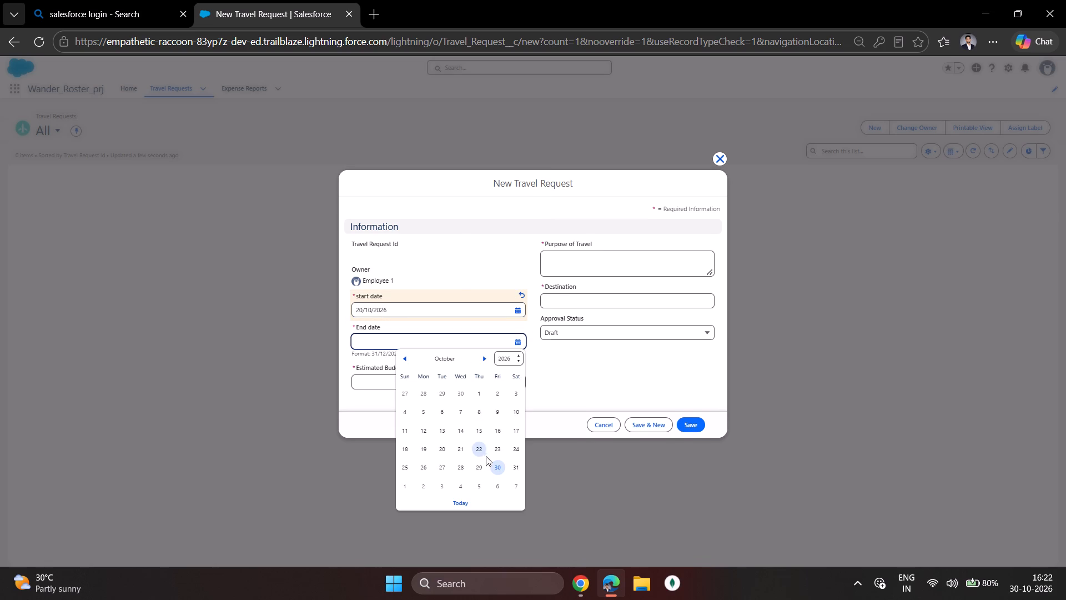
{"action": "left_click", "coordinate": [495, 462]}
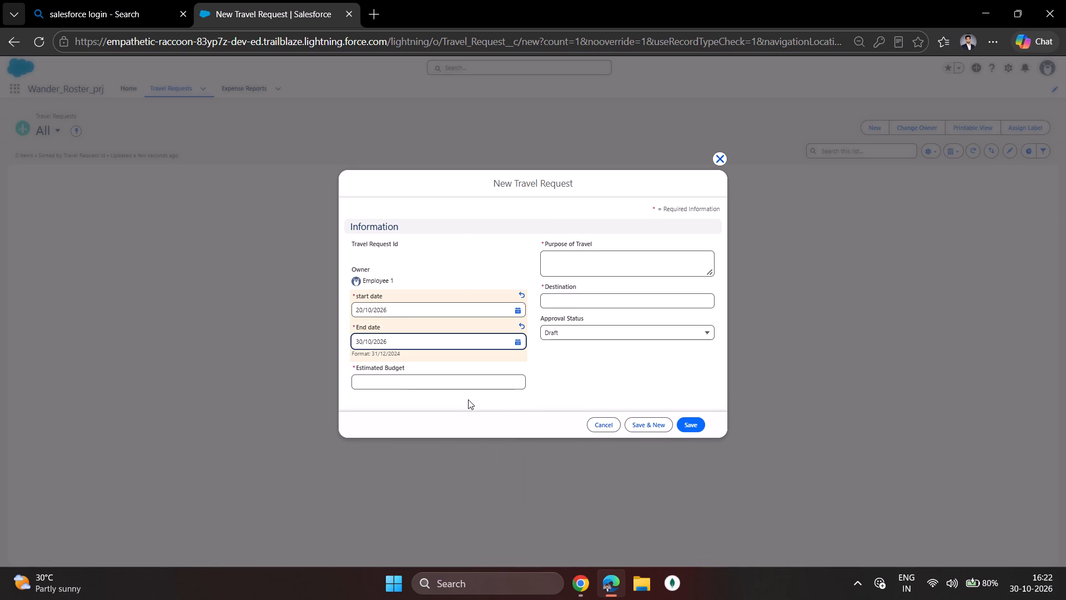
Fill in estimated budget 5600, purpose meeting and destination Delhi, save the Travel Request, and dismiss the Compact Setting suggestion.
{"action": "left_click", "coordinate": [487, 378]}
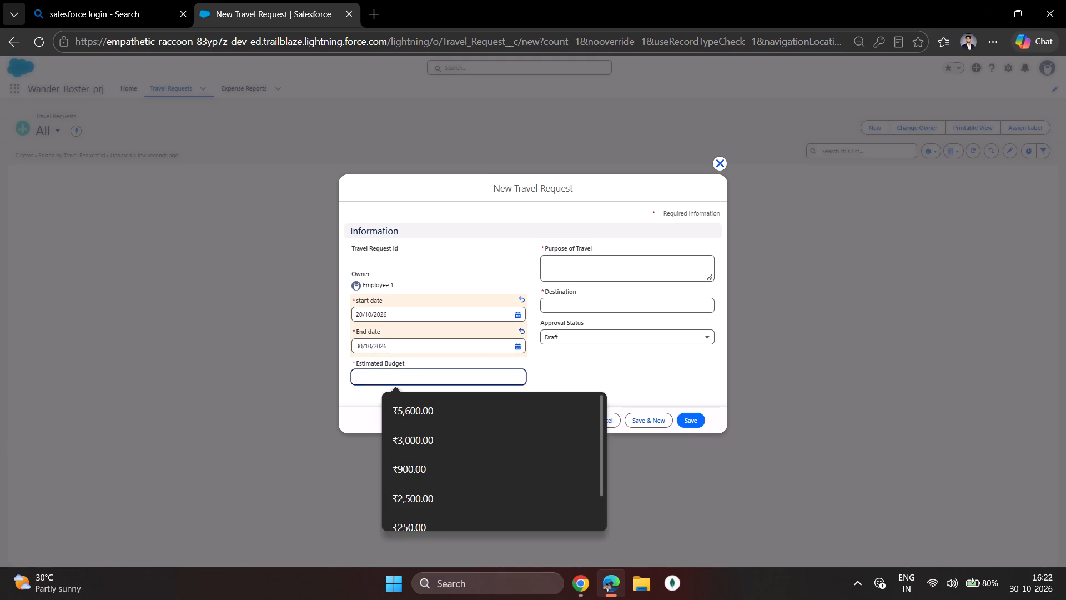
{"action": "type", "text": "5600"}
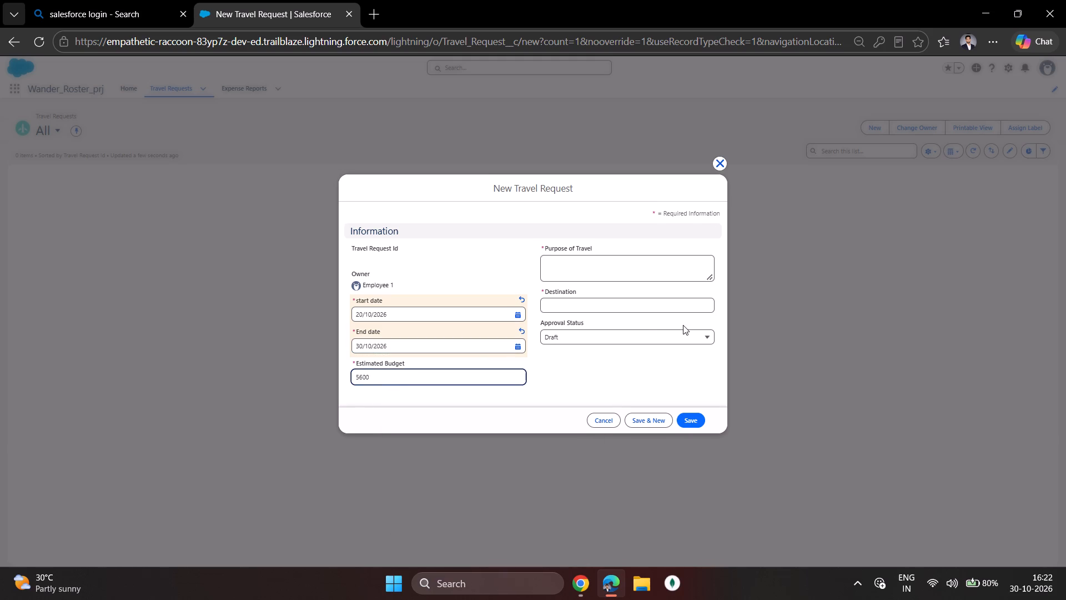
{"action": "left_click", "coordinate": [610, 258]}
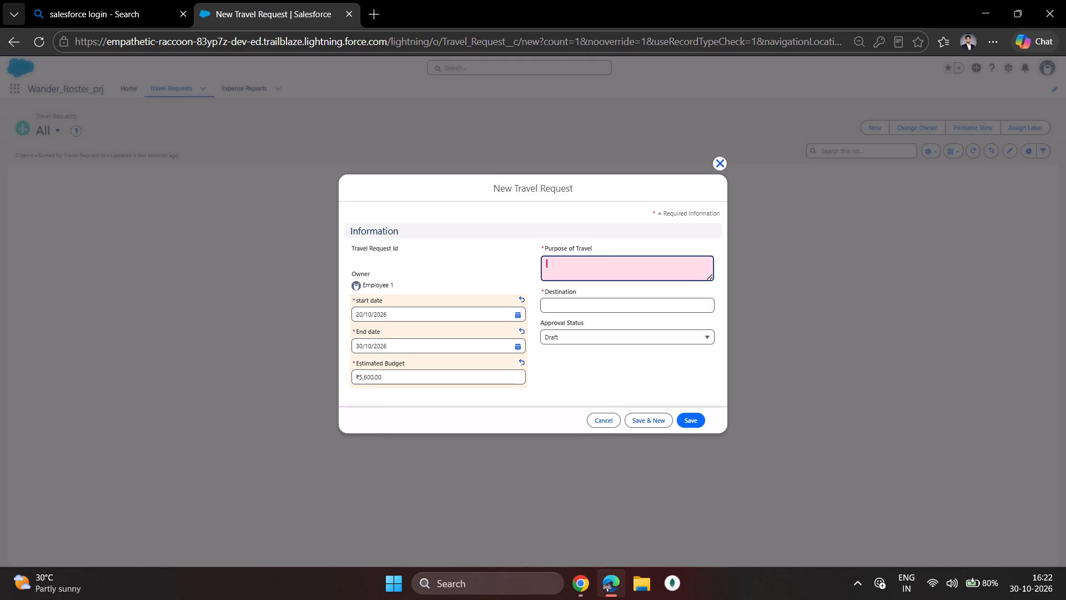
{"action": "type", "text": "meeting"}
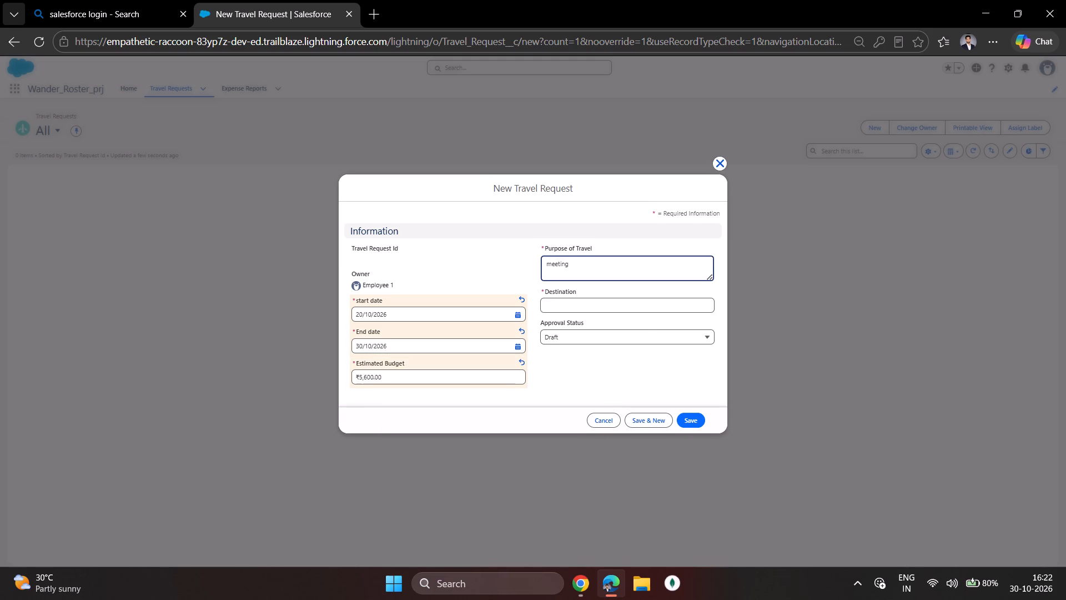
{"action": "left_click", "coordinate": [605, 306]}
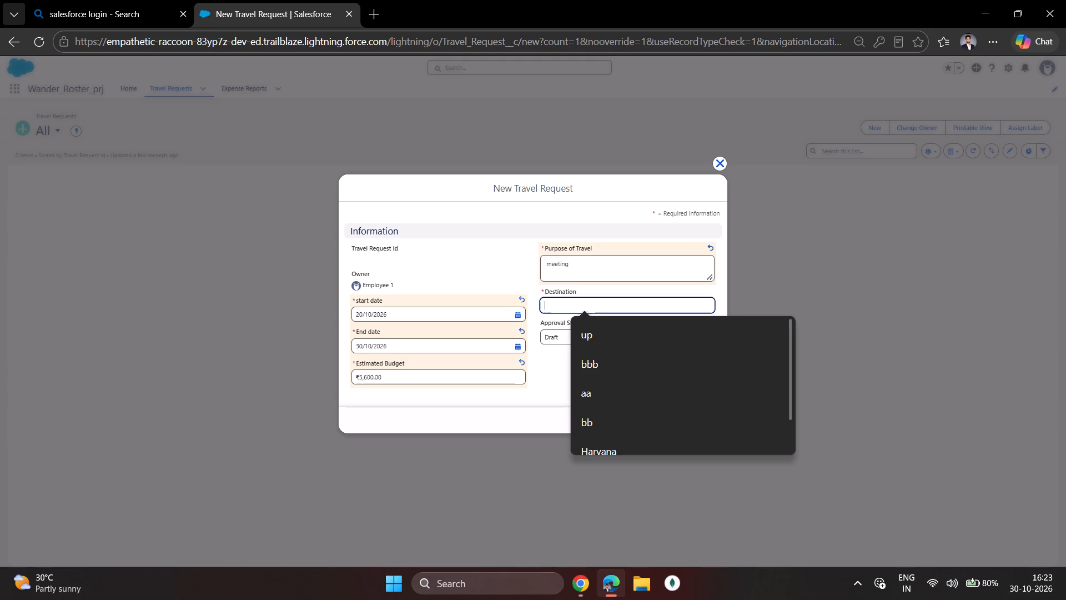
{"action": "type", "text": "delhi"}
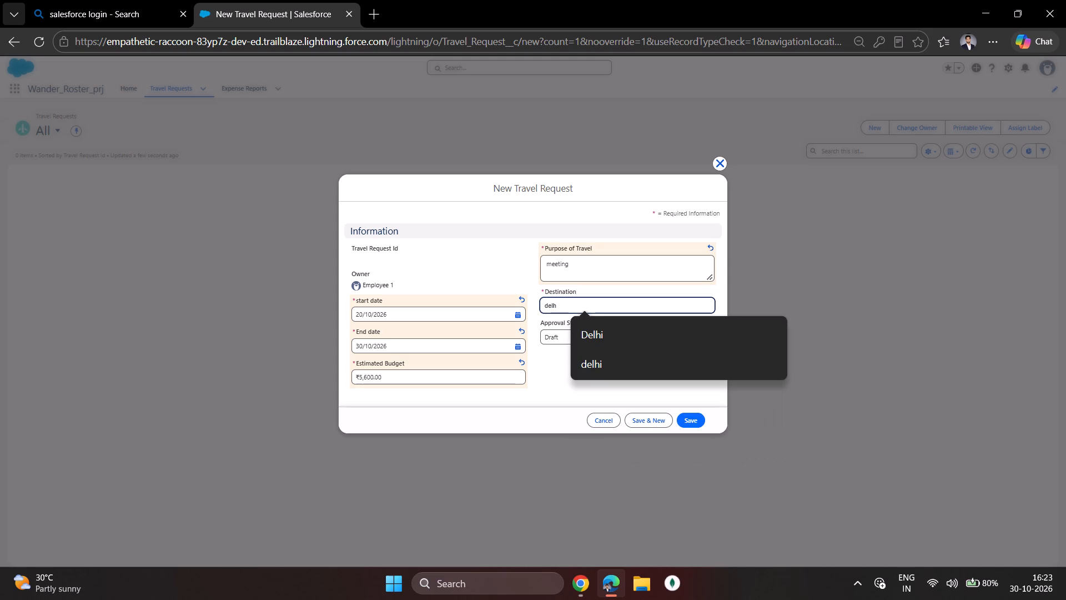
{"action": "left_click", "coordinate": [564, 381]}
{"action": "left_click", "coordinate": [614, 331]}
{"action": "left_click", "coordinate": [692, 414]}
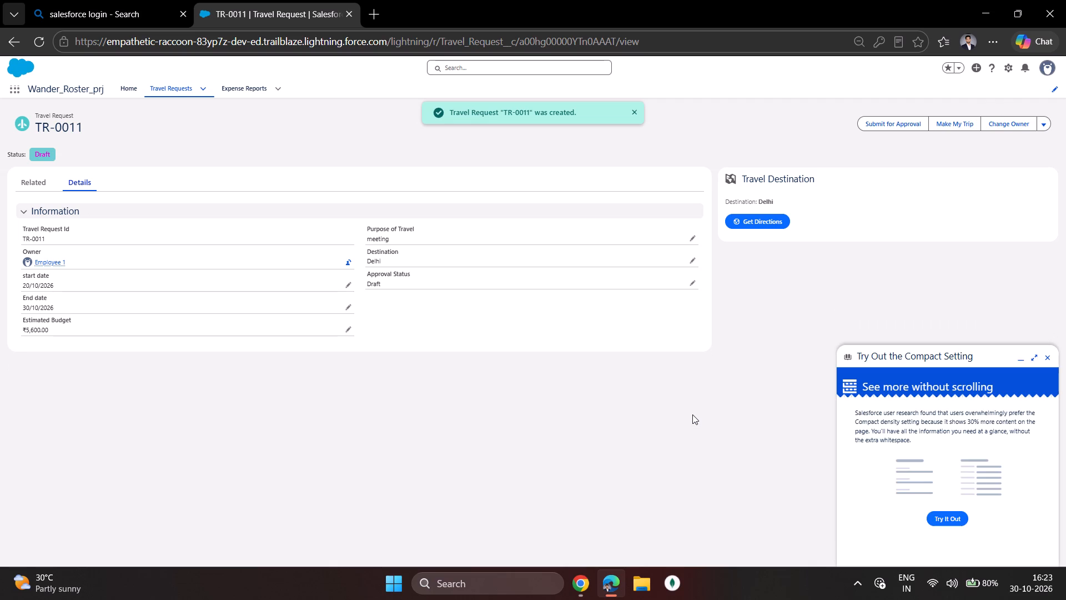
{"action": "left_click", "coordinate": [1045, 353]}
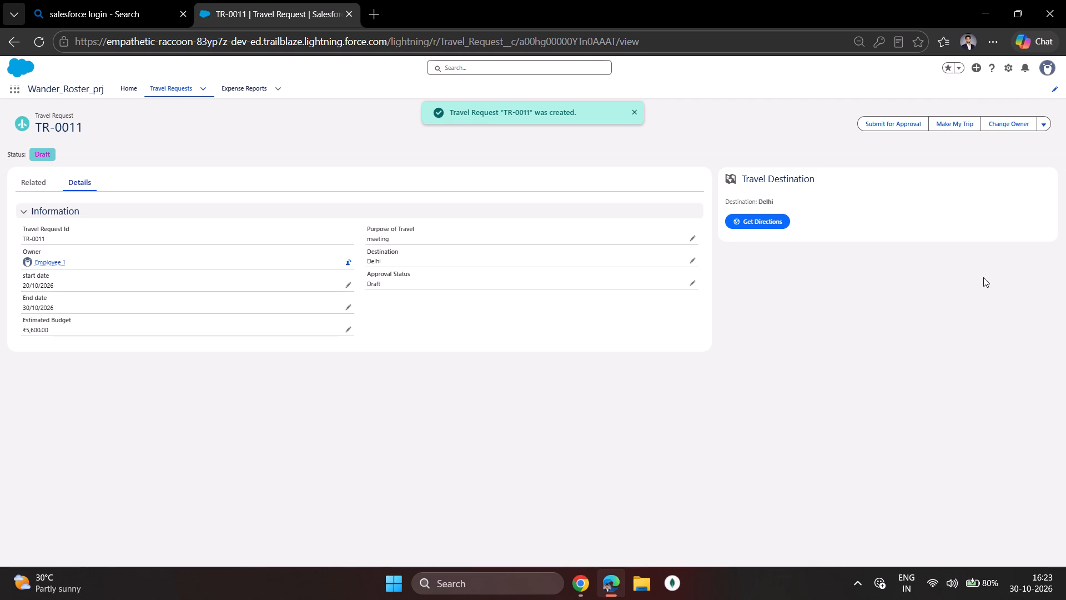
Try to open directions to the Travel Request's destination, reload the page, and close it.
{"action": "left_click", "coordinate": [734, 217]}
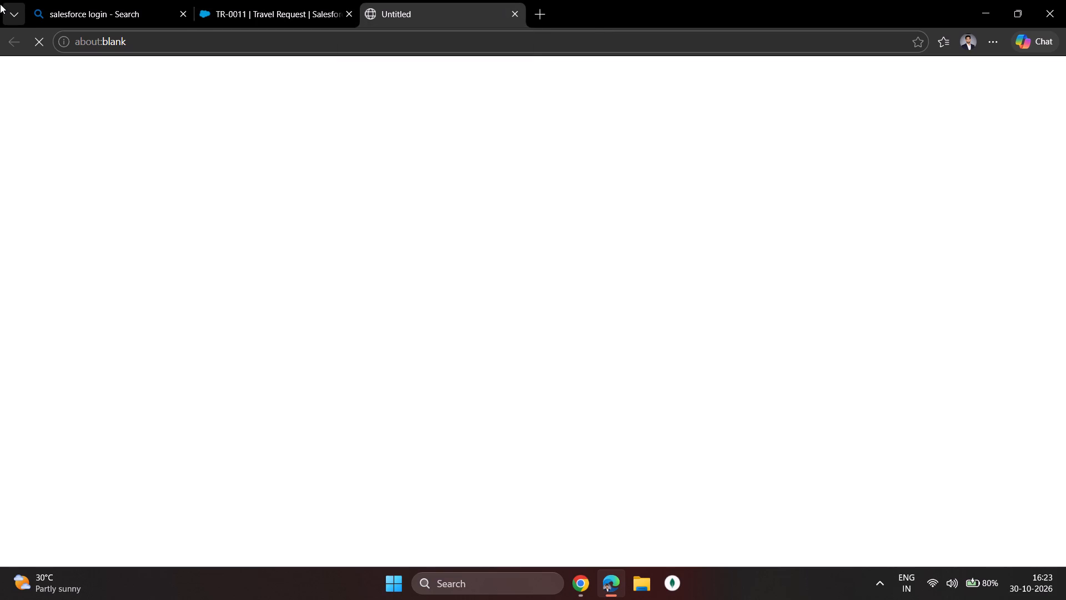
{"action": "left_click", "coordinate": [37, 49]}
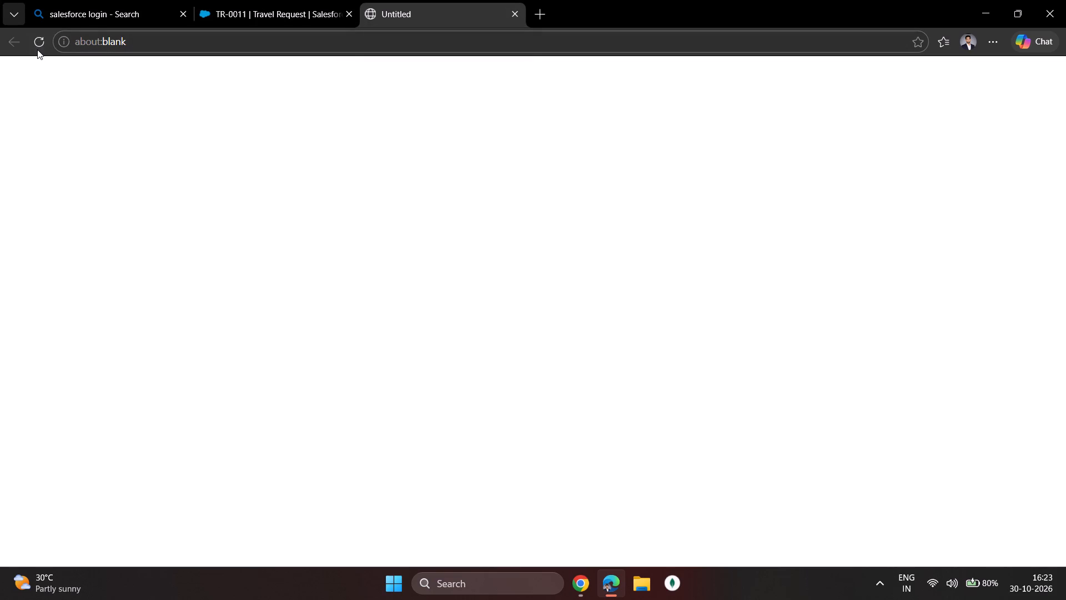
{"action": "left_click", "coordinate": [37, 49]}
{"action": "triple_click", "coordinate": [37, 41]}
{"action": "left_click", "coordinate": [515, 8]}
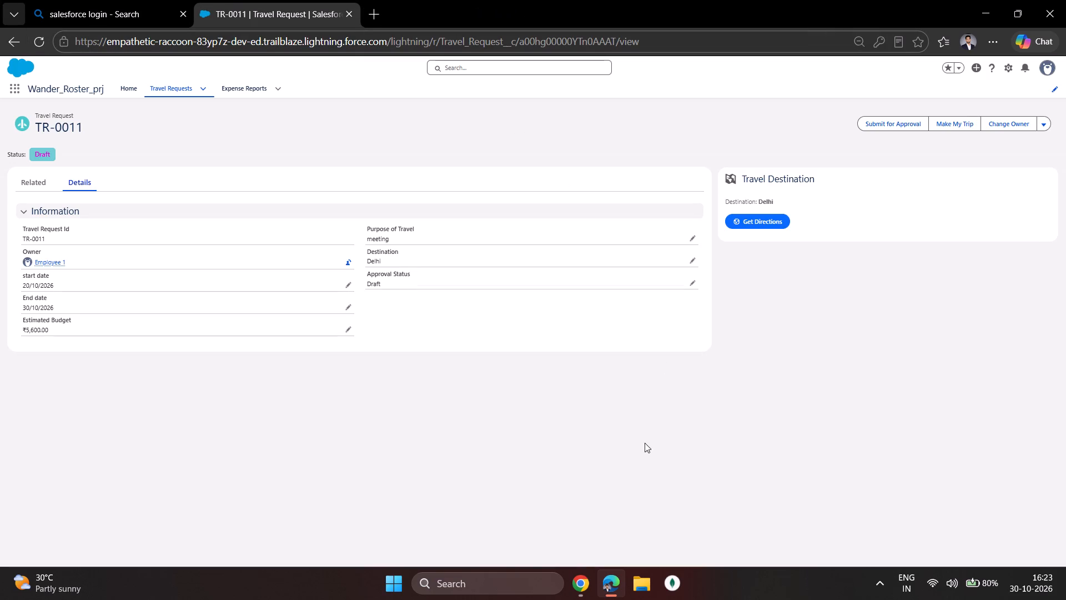
Switch to Chrome, refresh the All Travel Requests list, and open the new Delhi request.
{"action": "left_click", "coordinate": [591, 584]}
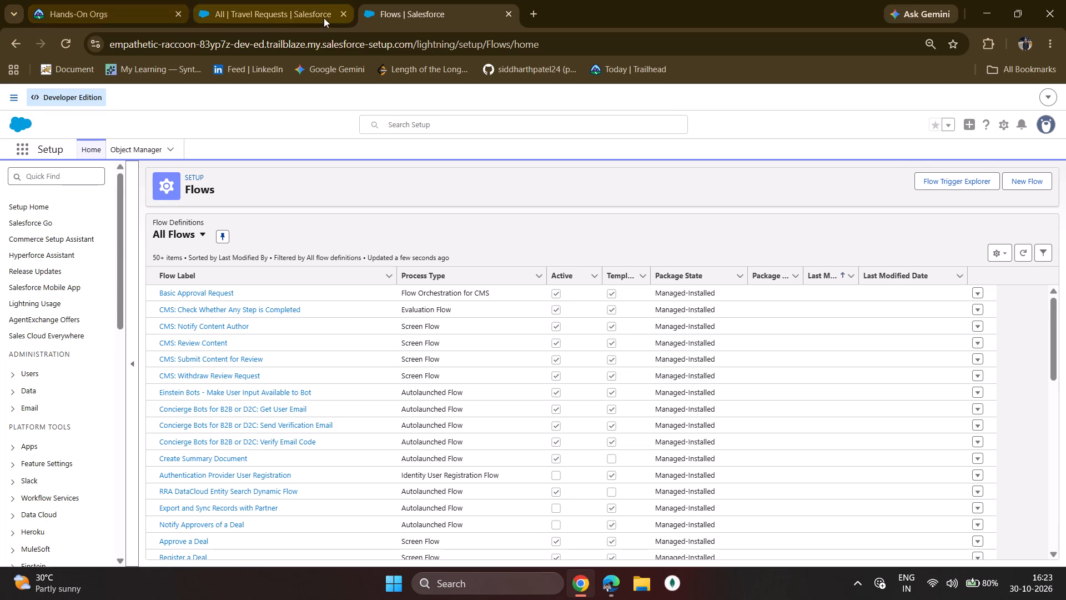
{"action": "left_click", "coordinate": [316, 6]}
{"action": "left_click", "coordinate": [62, 51]}
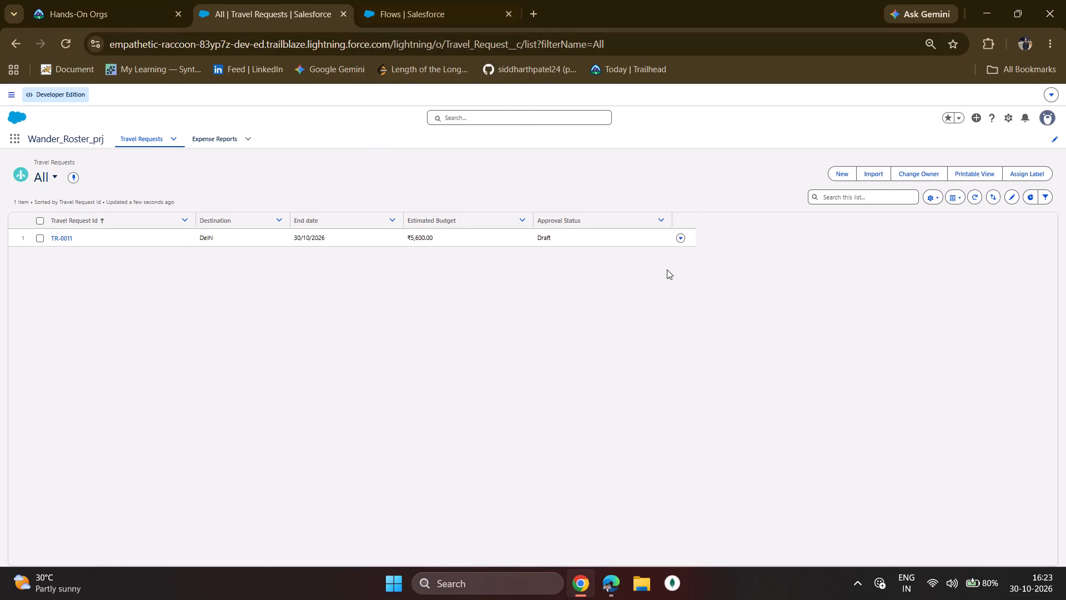
{"action": "left_click", "coordinate": [58, 242]}
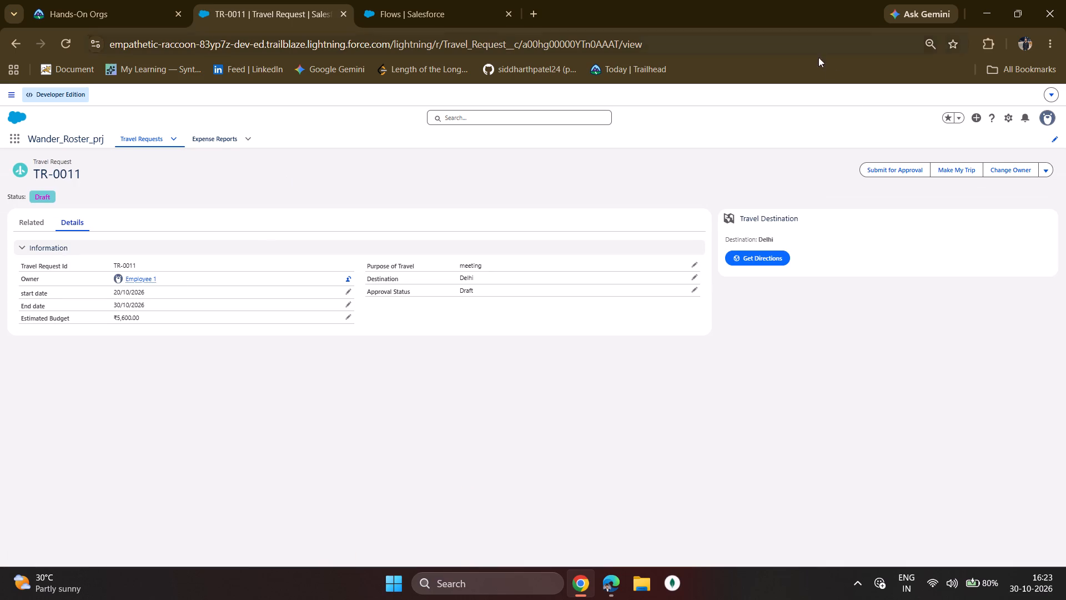
Get directions to the request's destination, examine the flight and motorcycle routes on the full map, and close the map.
{"action": "left_click", "coordinate": [743, 257]}
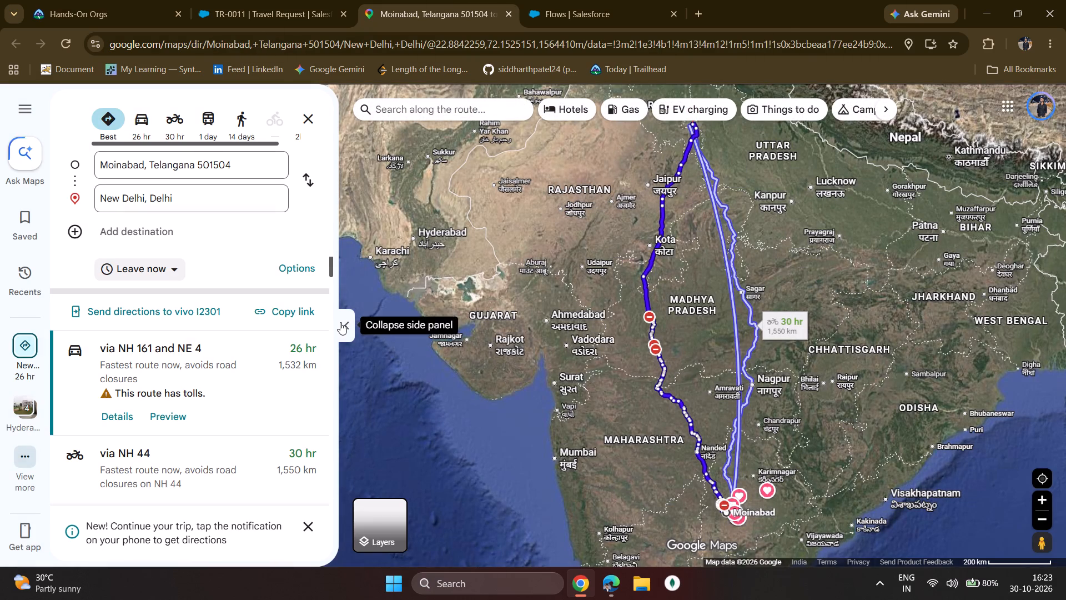
{"action": "left_click", "coordinate": [340, 322]}
{"action": "left_click", "coordinate": [730, 300]}
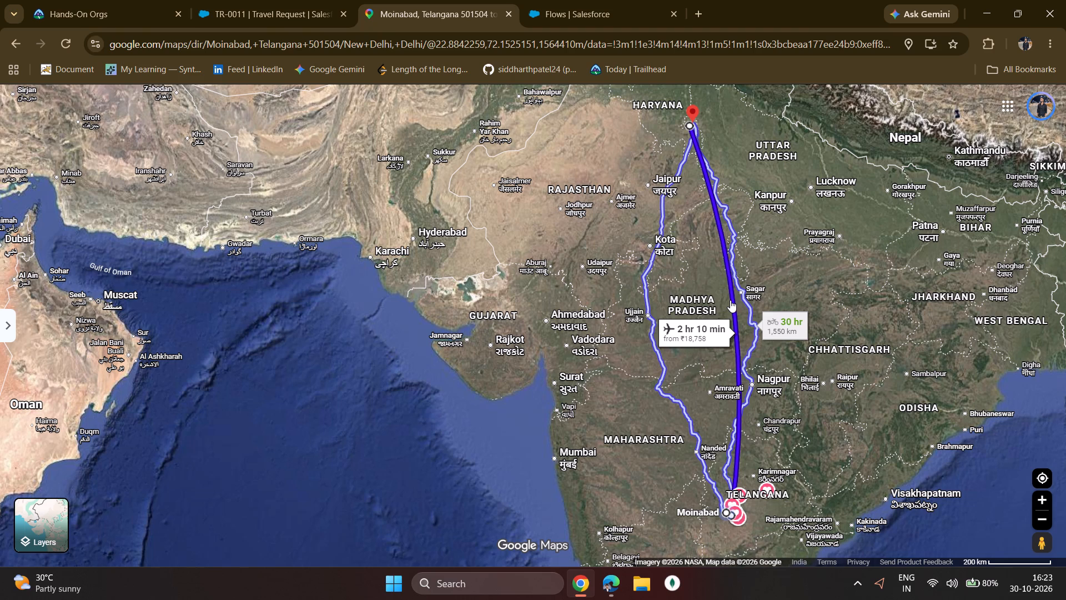
{"action": "left_click", "coordinate": [748, 306]}
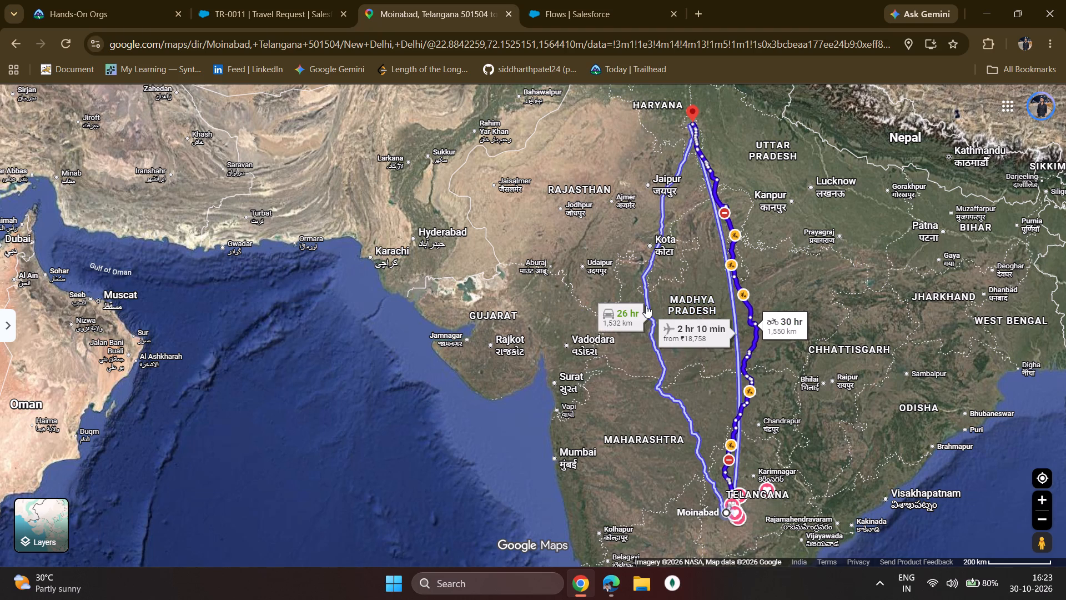
{"action": "left_click", "coordinate": [736, 330]}
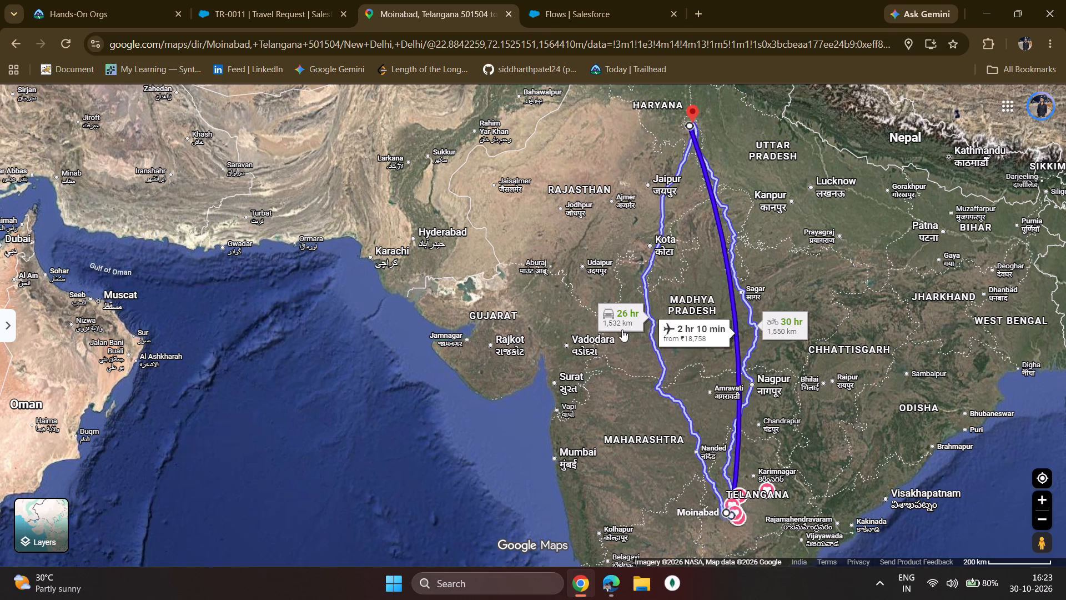
{"action": "left_click", "coordinate": [502, 13]}
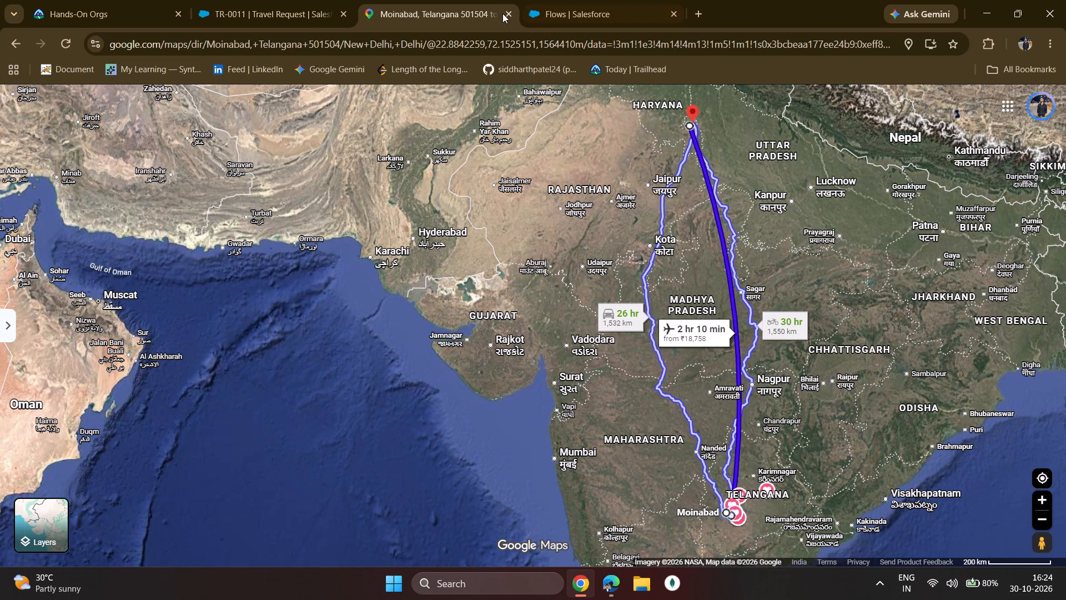
{"action": "left_click", "coordinate": [511, 9]}
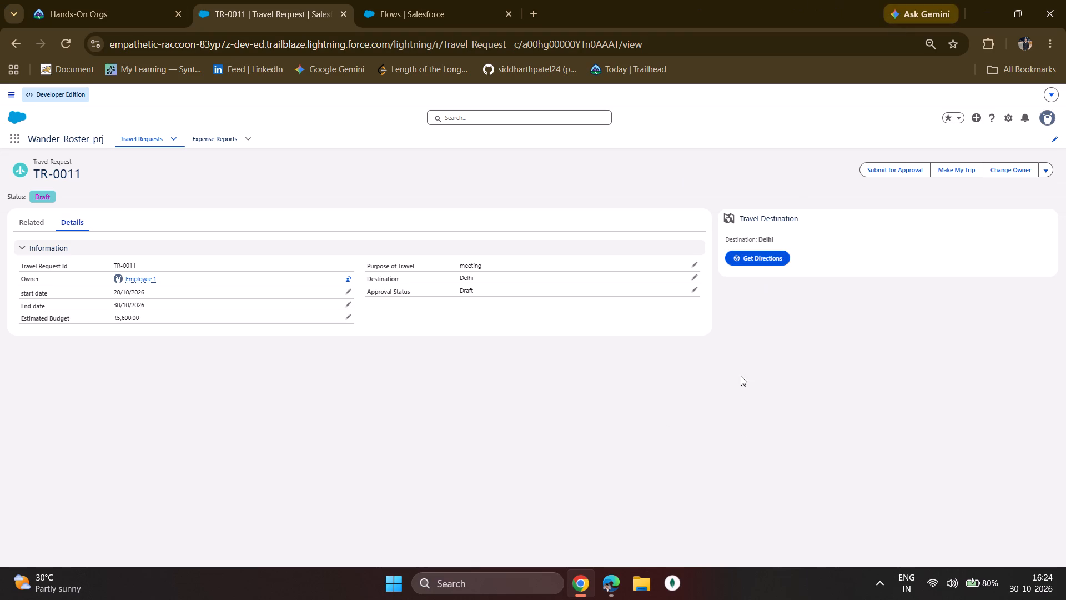
Minimize the Chrome and Edge windows and open Windows search.
{"action": "left_click", "coordinate": [978, 6]}
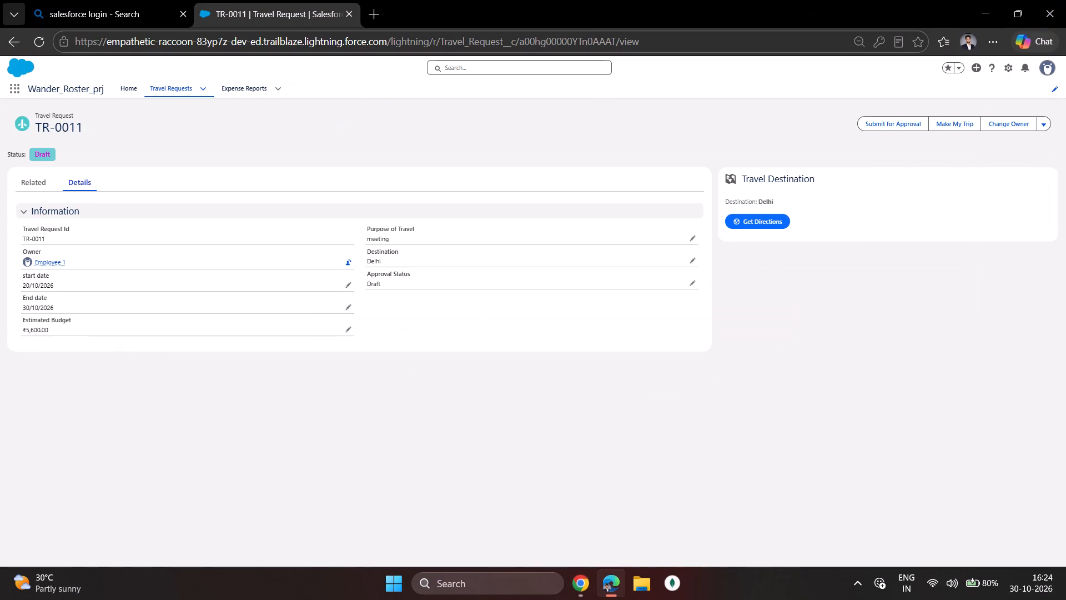
{"action": "left_click", "coordinate": [980, 10]}
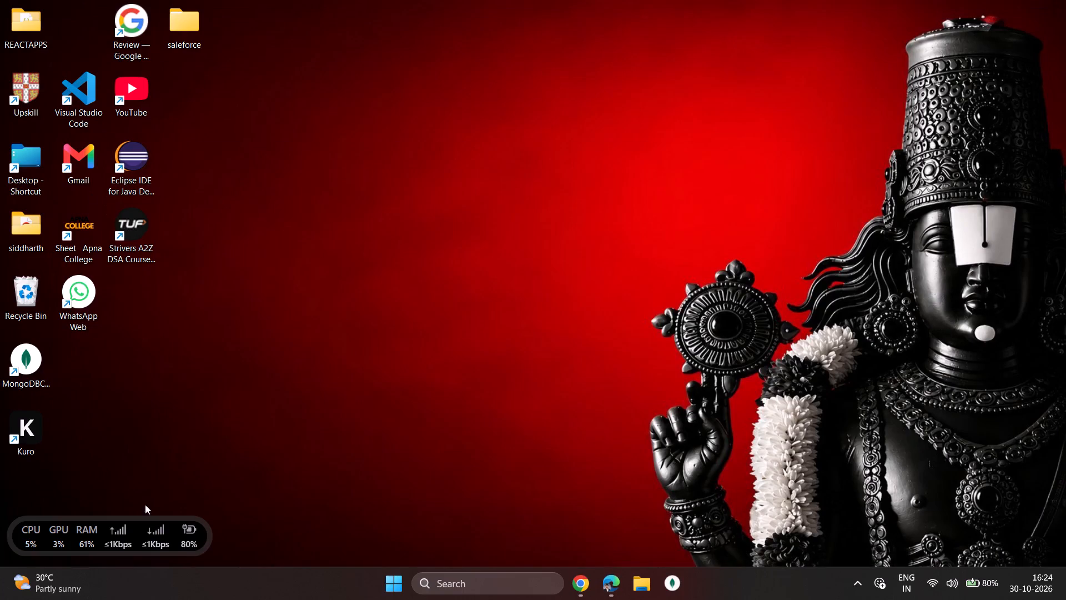
{"action": "left_click", "coordinate": [515, 591]}
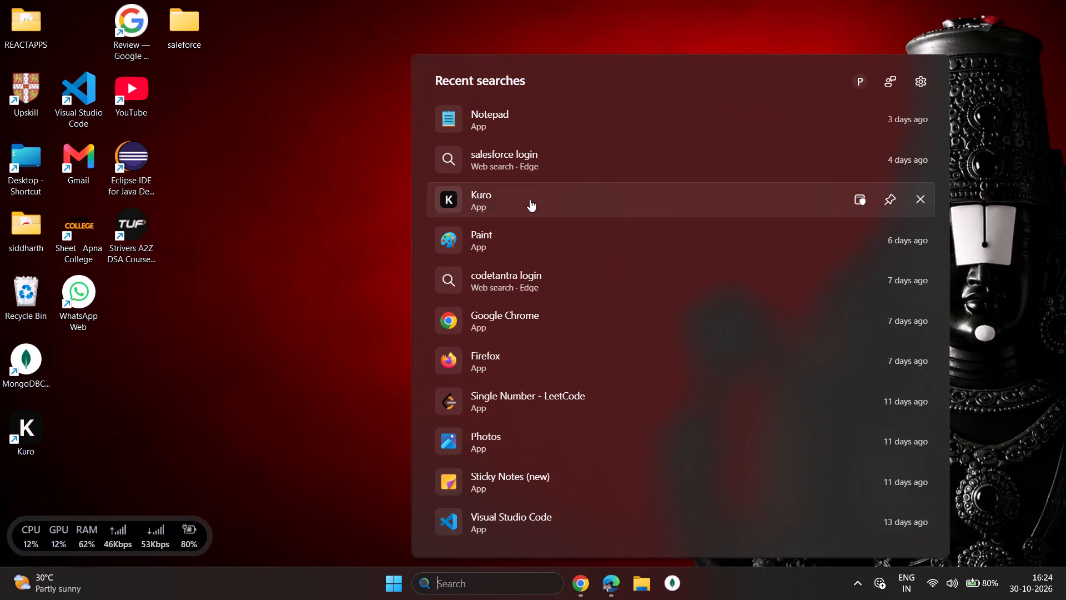
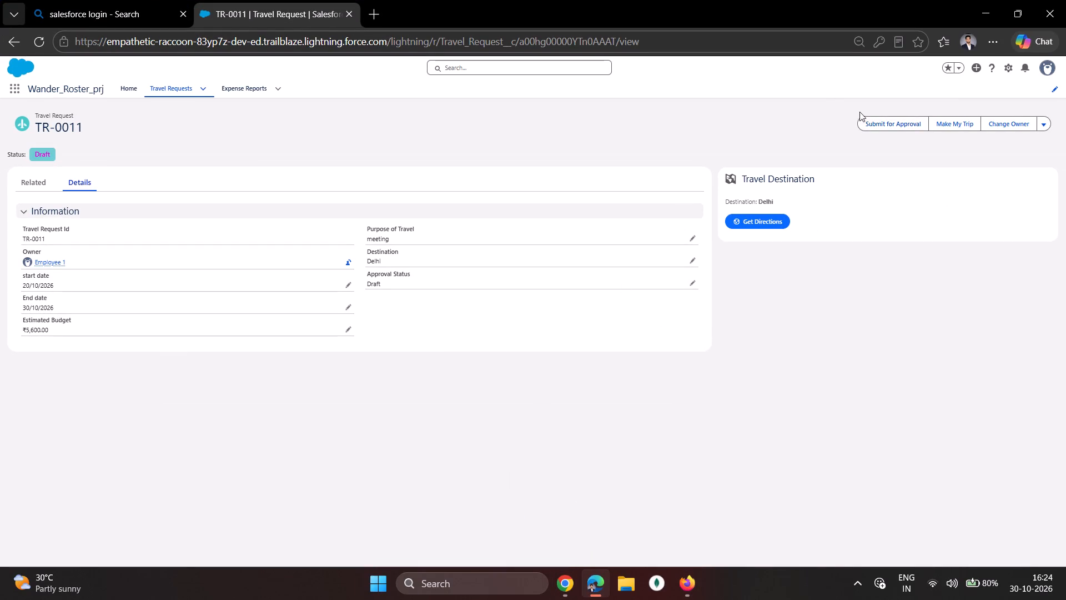
Submit the Delhi Travel Request TR-0011 for approval without comments.
{"action": "left_click", "coordinate": [879, 119]}
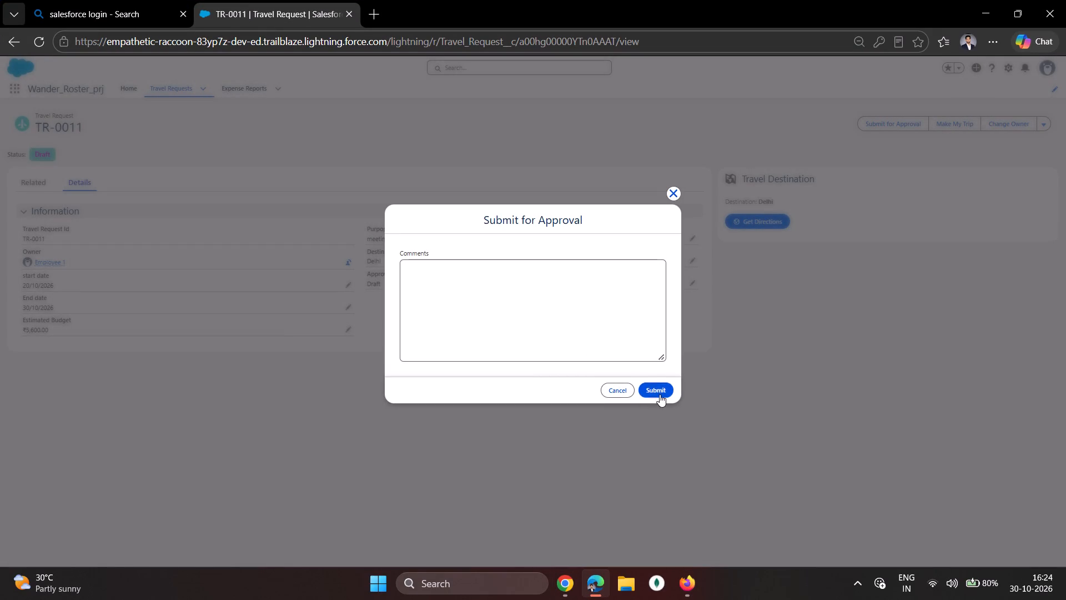
{"action": "left_click", "coordinate": [657, 384]}
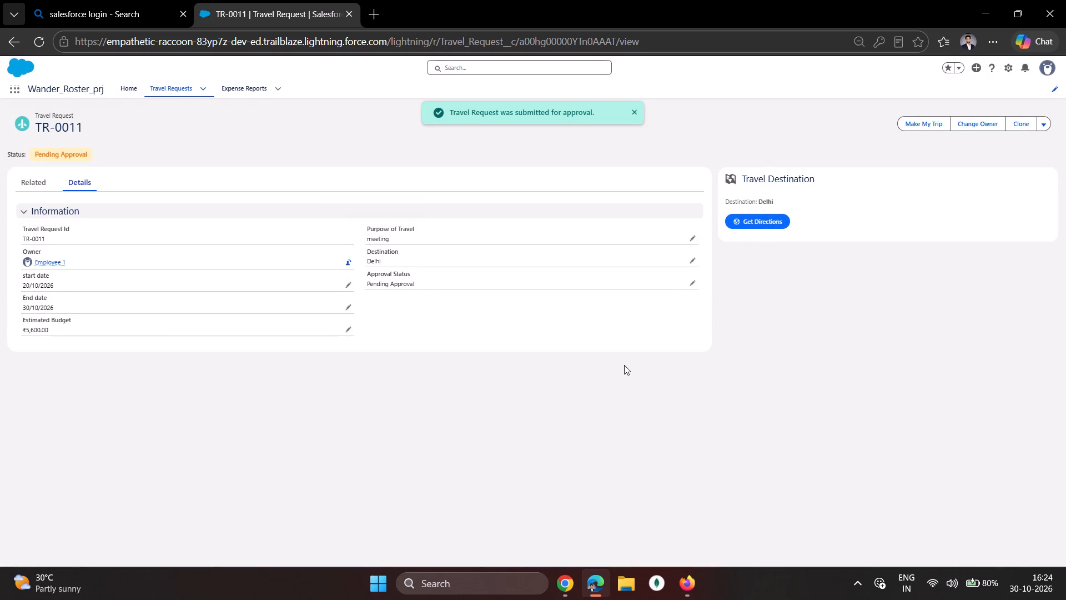
Set the Travel Request's start date to 21/10/2026 and save the record.
{"action": "left_click", "coordinate": [346, 286]}
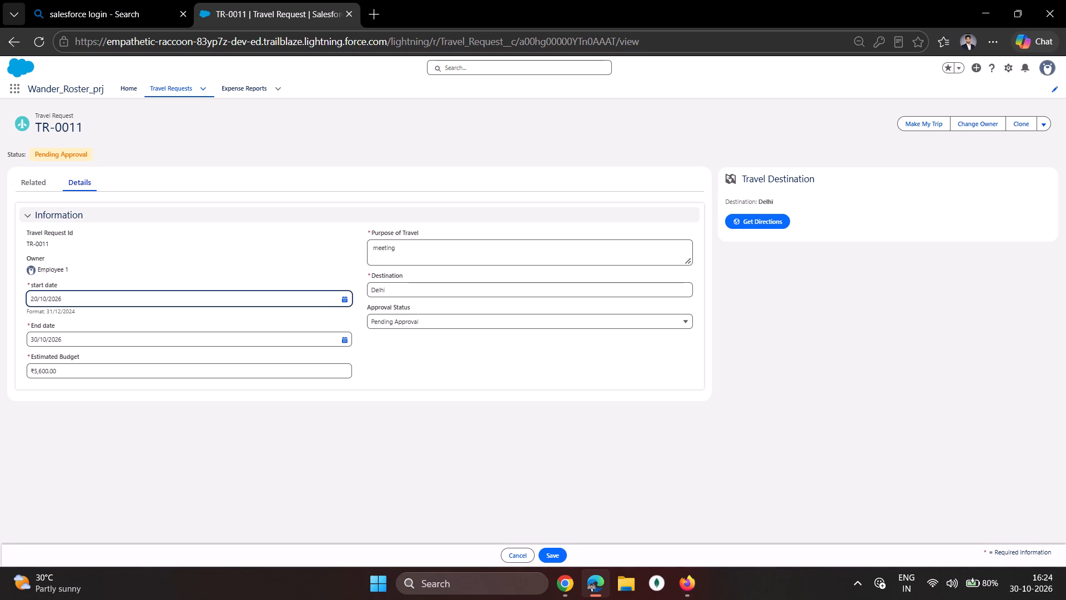
{"action": "left_click", "coordinate": [344, 301]}
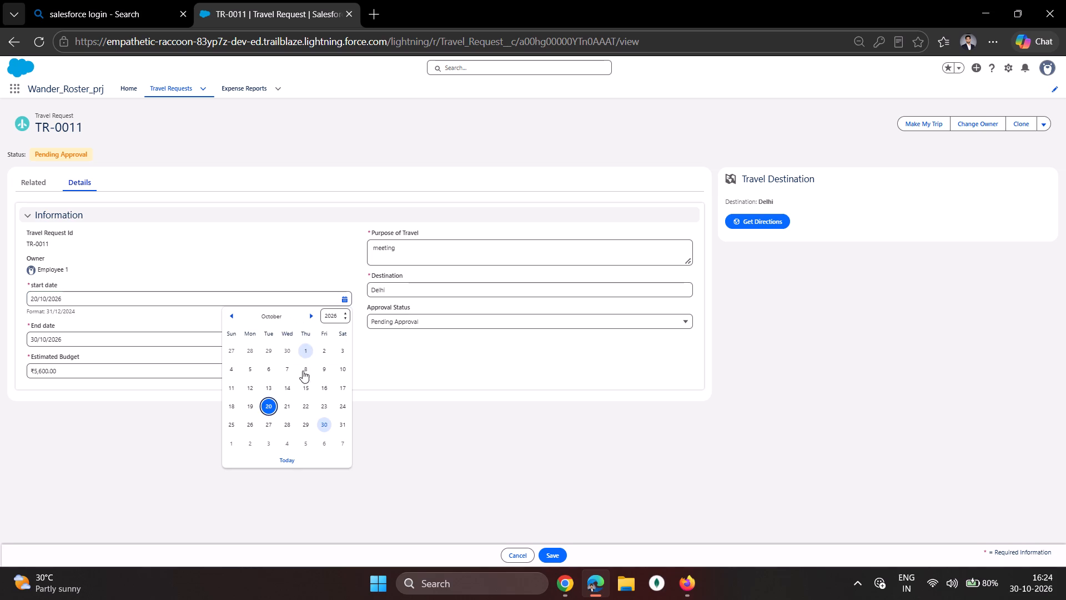
{"action": "left_click", "coordinate": [288, 401]}
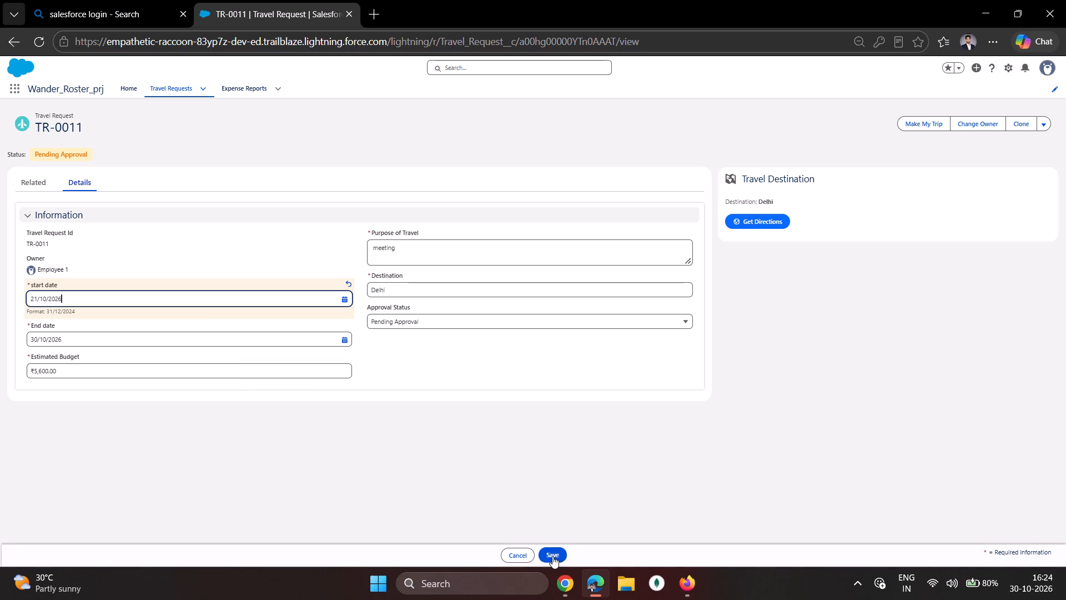
{"action": "left_click", "coordinate": [552, 552]}
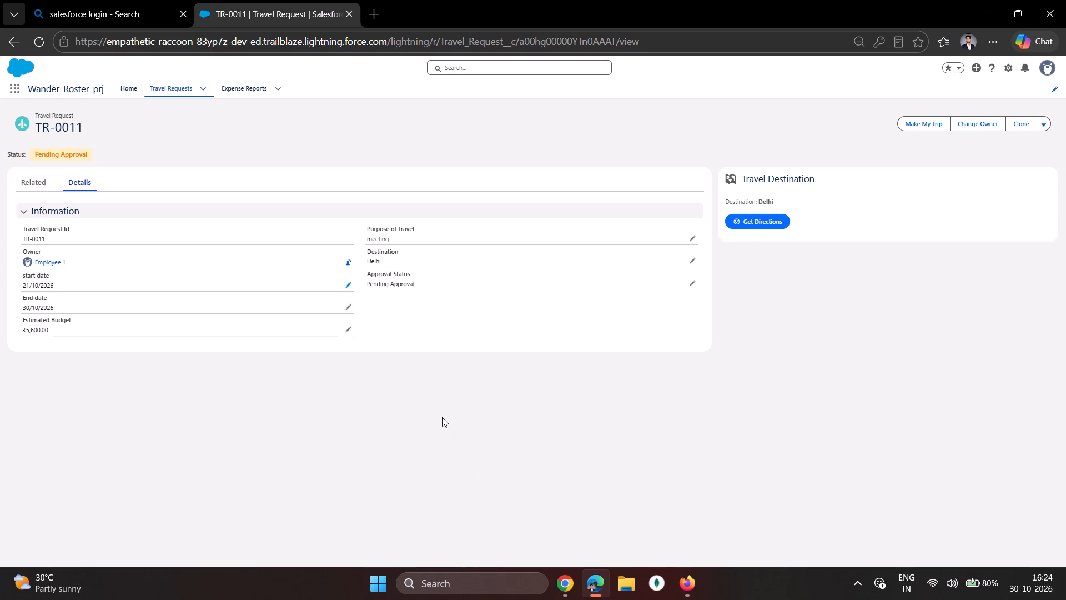
Switch to the manager's session in Firefox, reload the Items to Approve list, and open the TR-0011 approval request.
{"action": "left_click", "coordinate": [697, 586]}
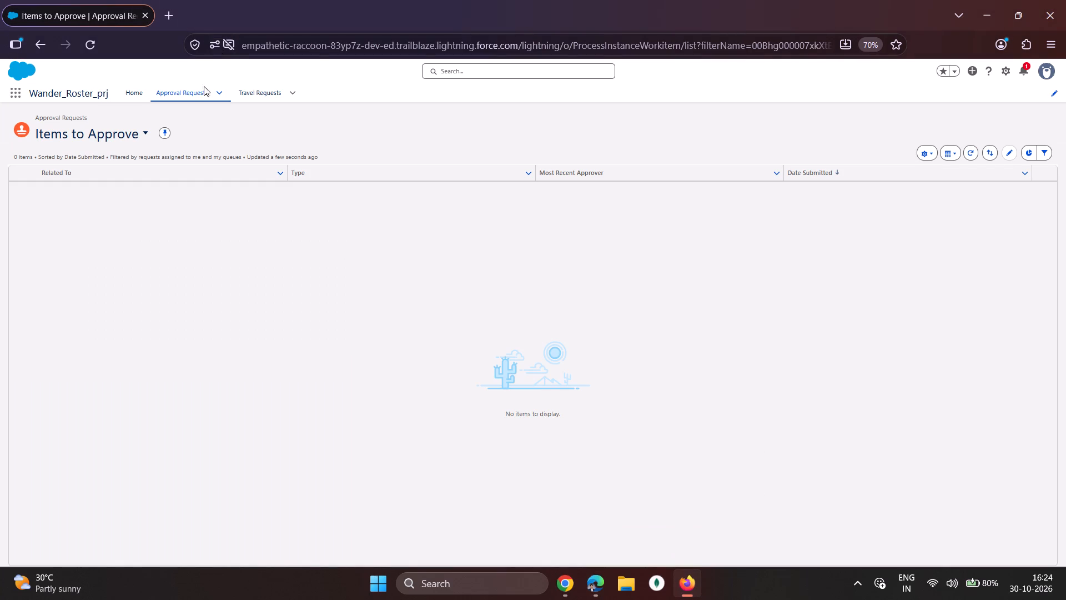
{"action": "left_click", "coordinate": [192, 91]}
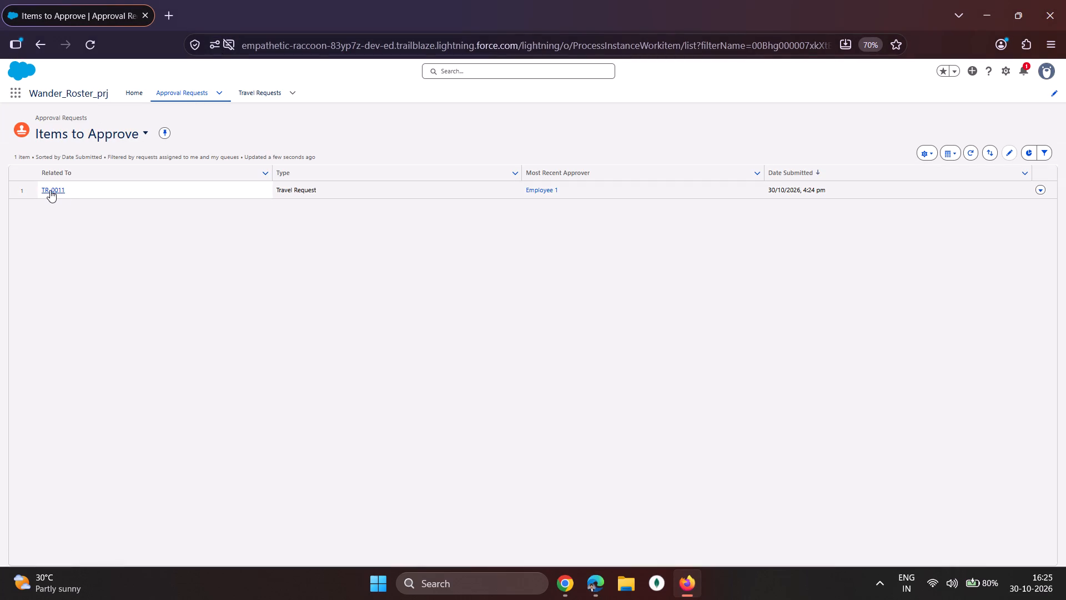
{"action": "left_click", "coordinate": [50, 191]}
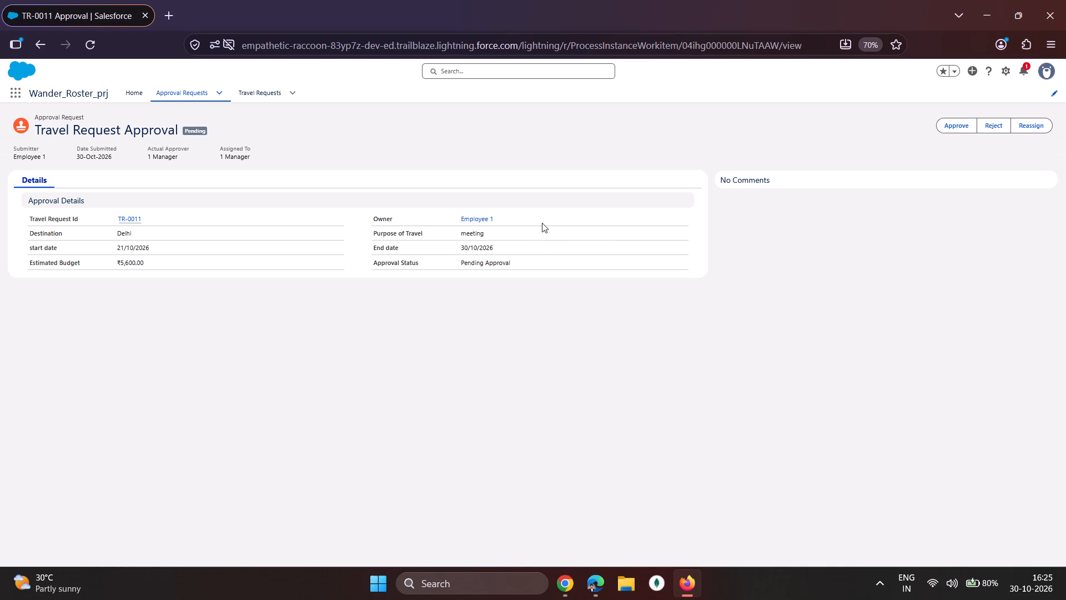
Check the manager's notifications for the travel request approval and close the list.
{"action": "left_click", "coordinate": [1025, 73]}
{"action": "left_click", "coordinate": [1012, 94]}
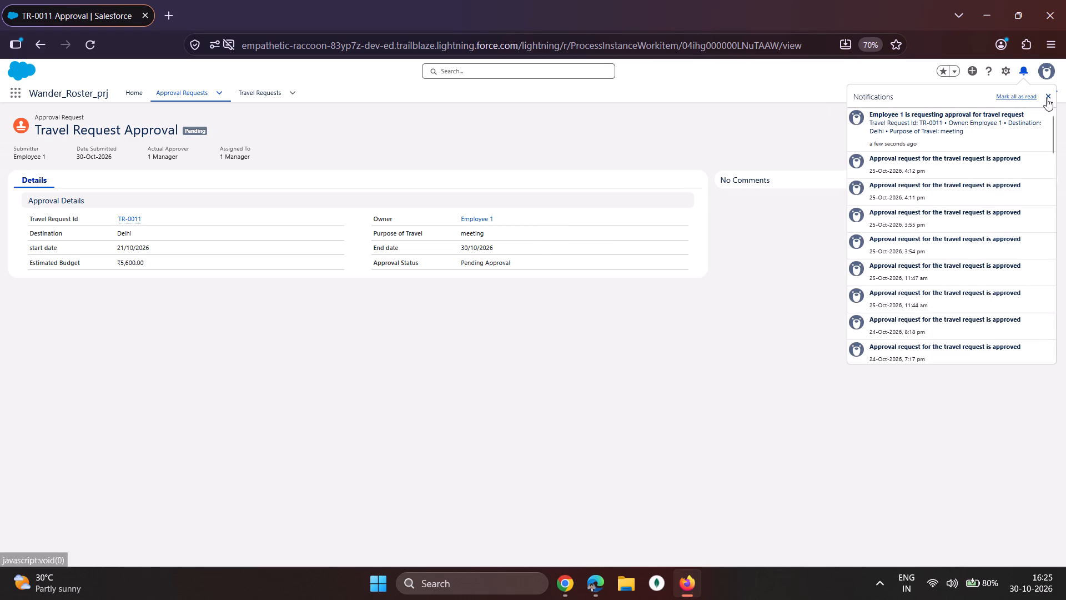
{"action": "left_click", "coordinate": [1047, 98]}
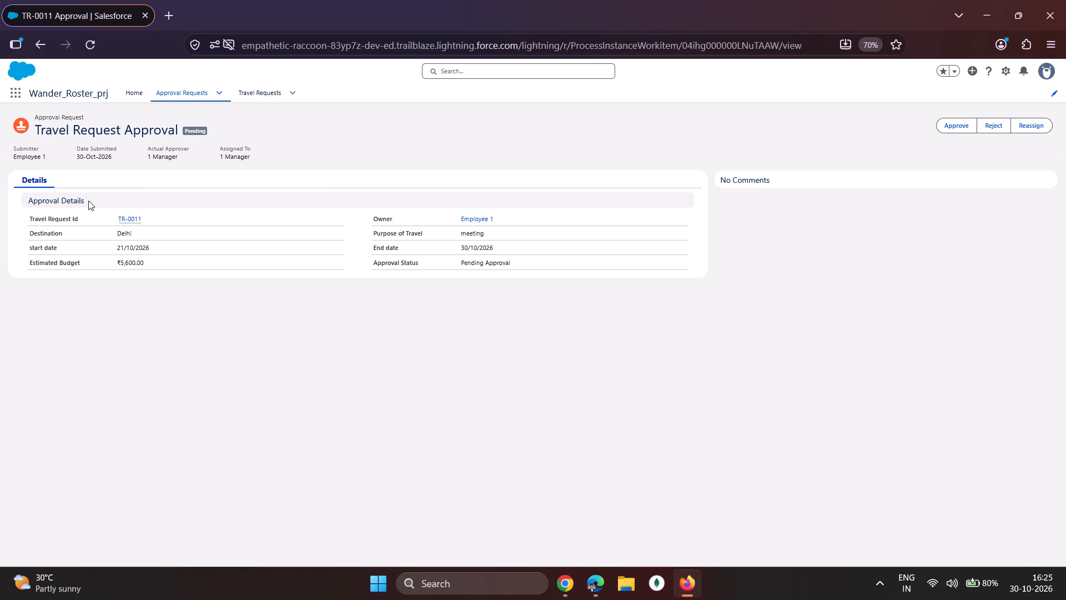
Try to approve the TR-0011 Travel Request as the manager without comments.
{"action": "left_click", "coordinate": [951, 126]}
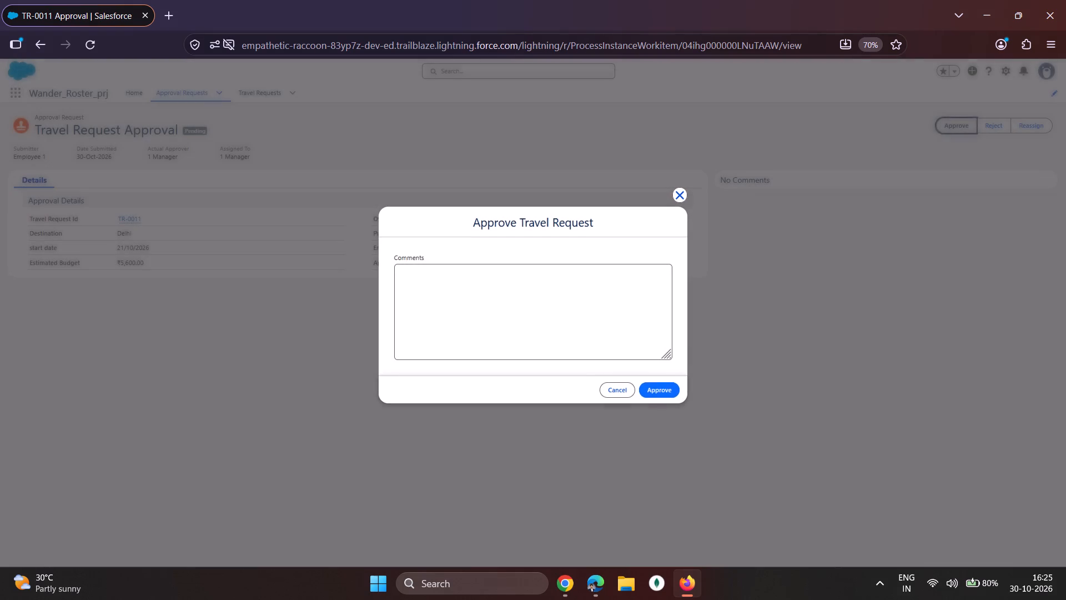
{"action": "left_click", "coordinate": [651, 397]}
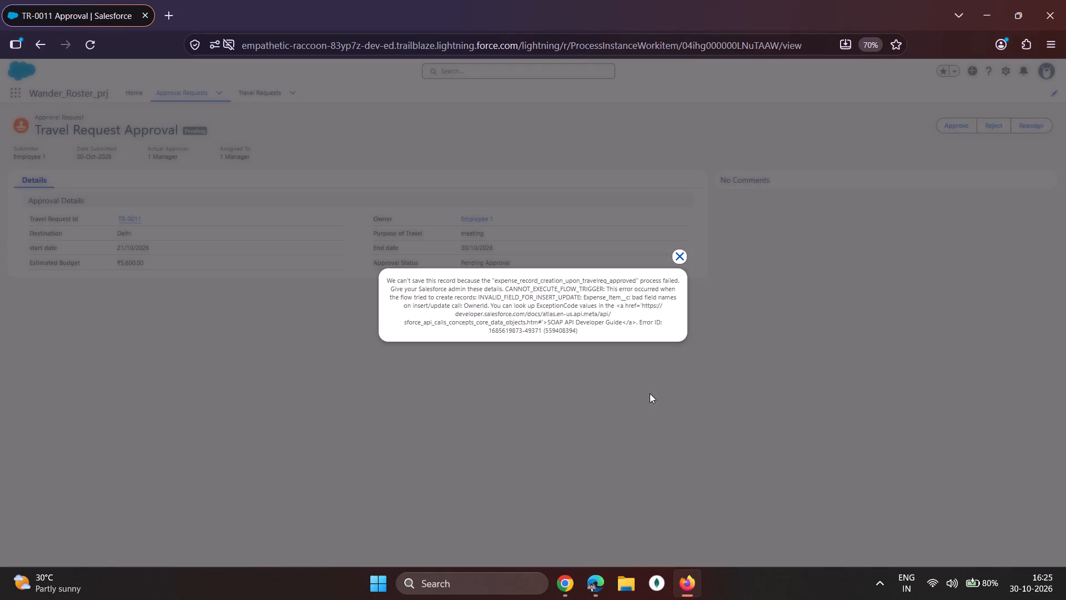
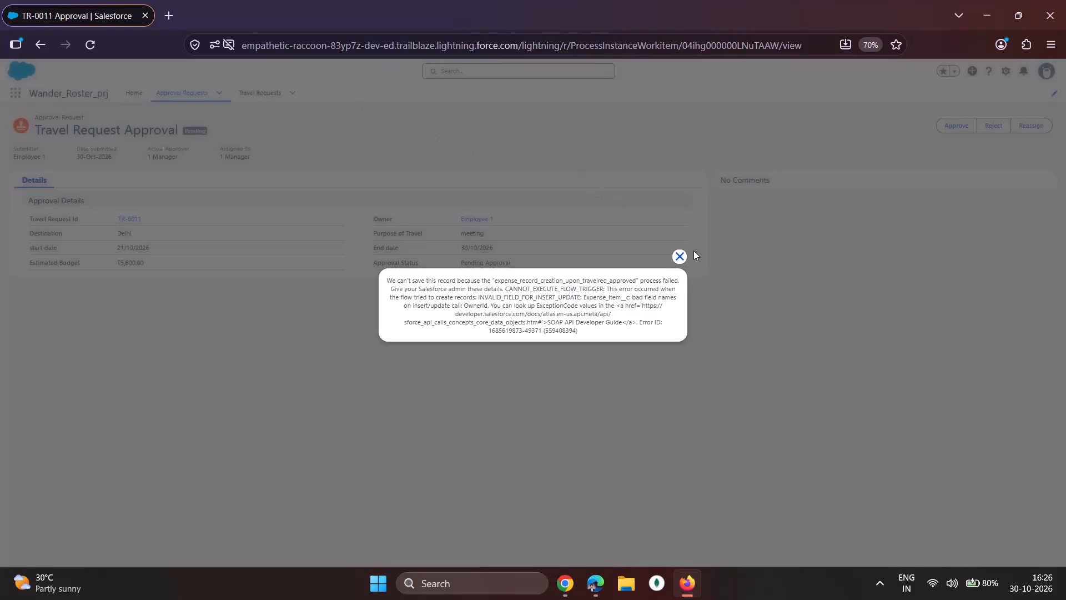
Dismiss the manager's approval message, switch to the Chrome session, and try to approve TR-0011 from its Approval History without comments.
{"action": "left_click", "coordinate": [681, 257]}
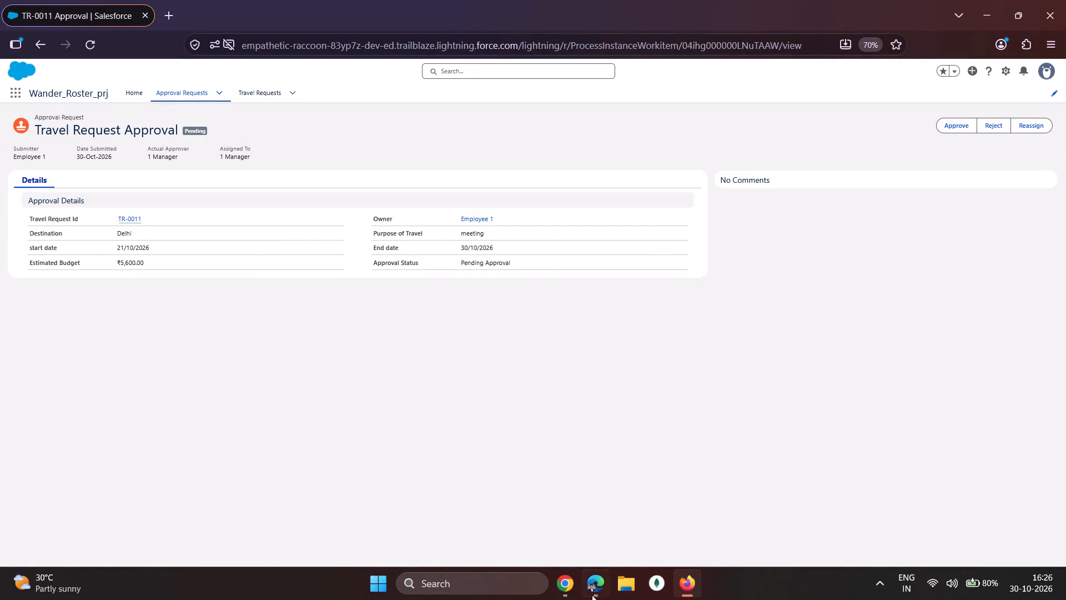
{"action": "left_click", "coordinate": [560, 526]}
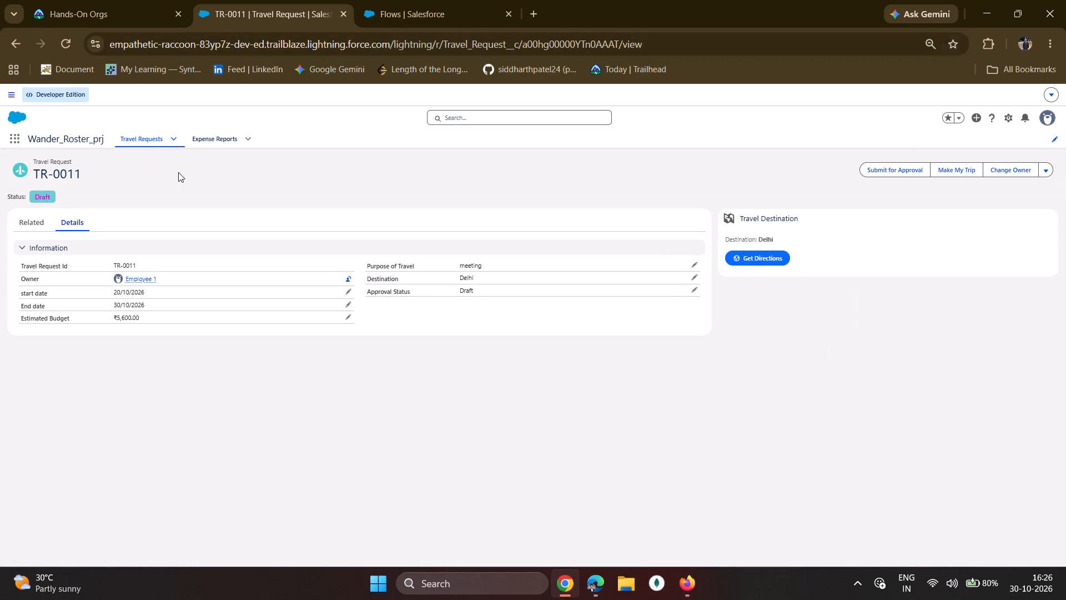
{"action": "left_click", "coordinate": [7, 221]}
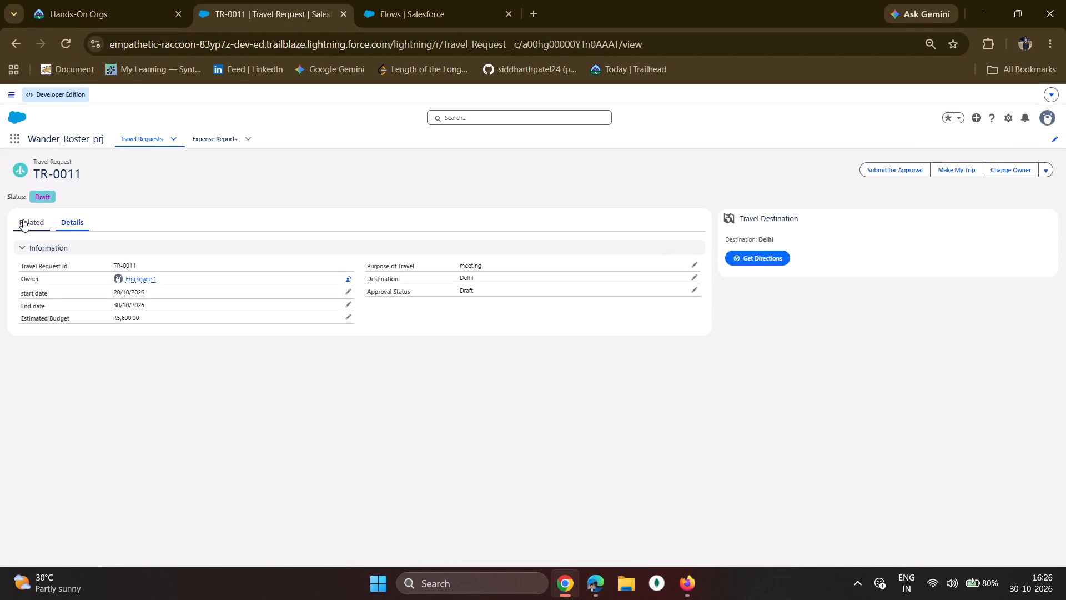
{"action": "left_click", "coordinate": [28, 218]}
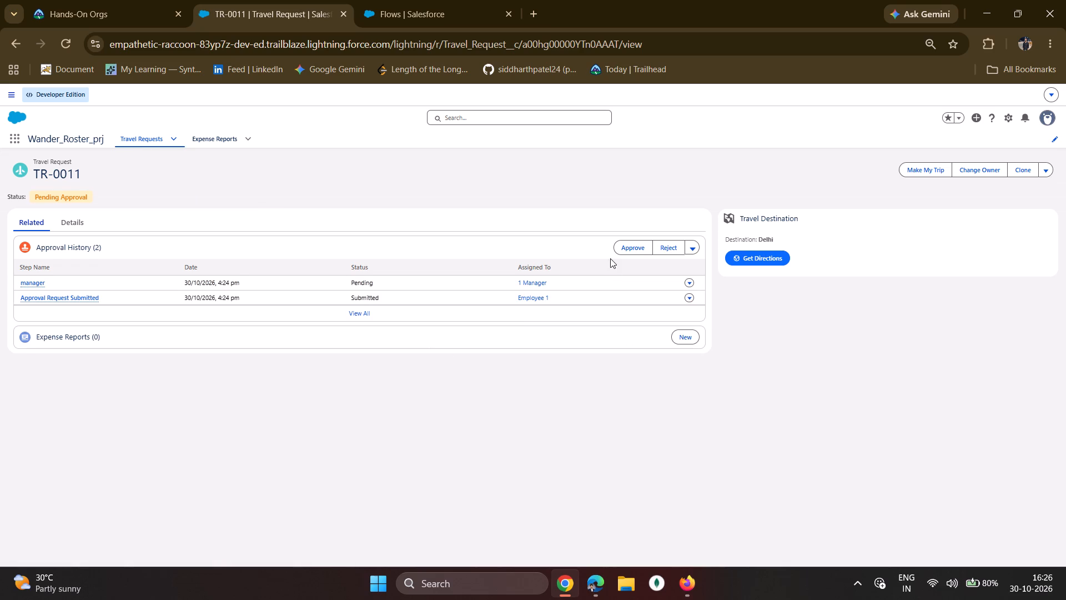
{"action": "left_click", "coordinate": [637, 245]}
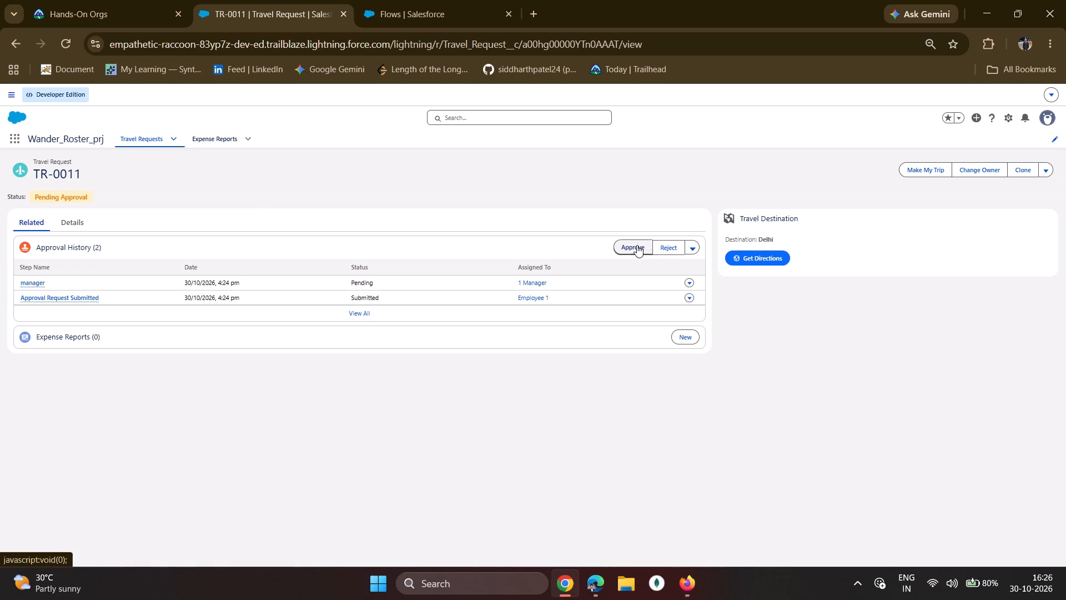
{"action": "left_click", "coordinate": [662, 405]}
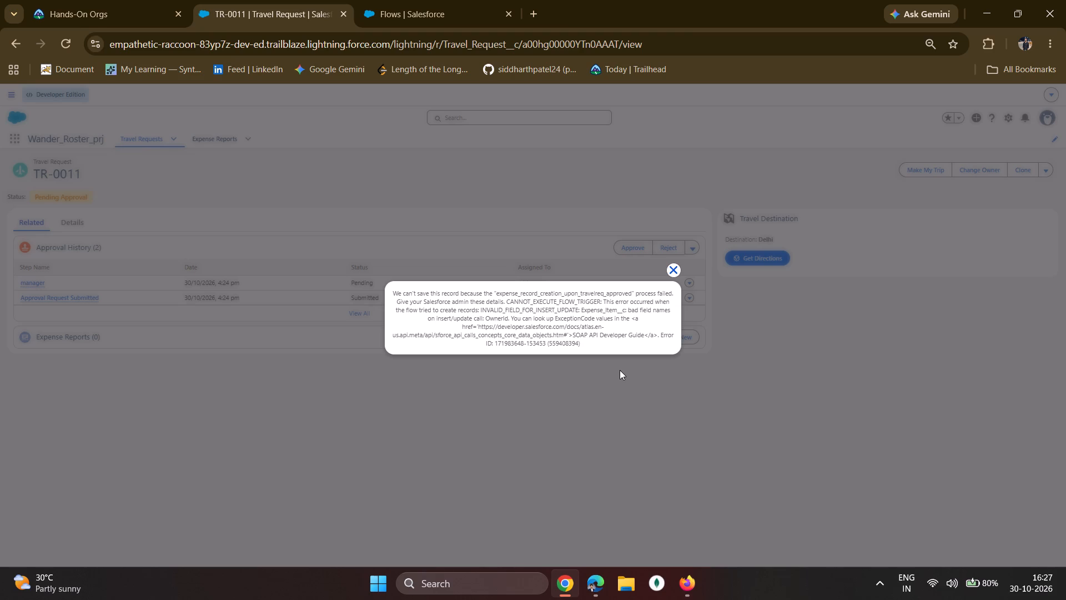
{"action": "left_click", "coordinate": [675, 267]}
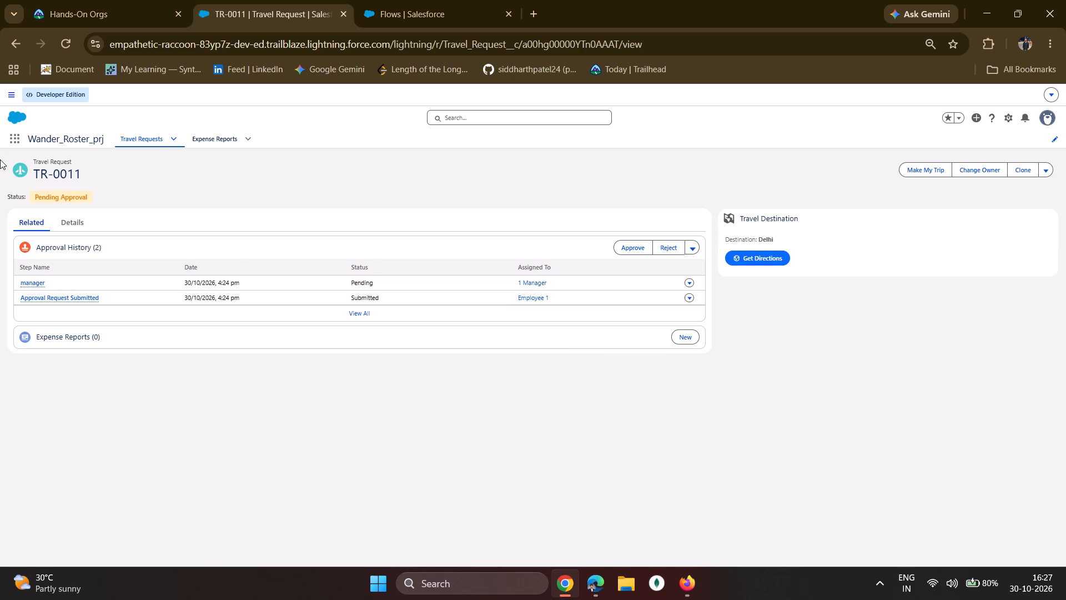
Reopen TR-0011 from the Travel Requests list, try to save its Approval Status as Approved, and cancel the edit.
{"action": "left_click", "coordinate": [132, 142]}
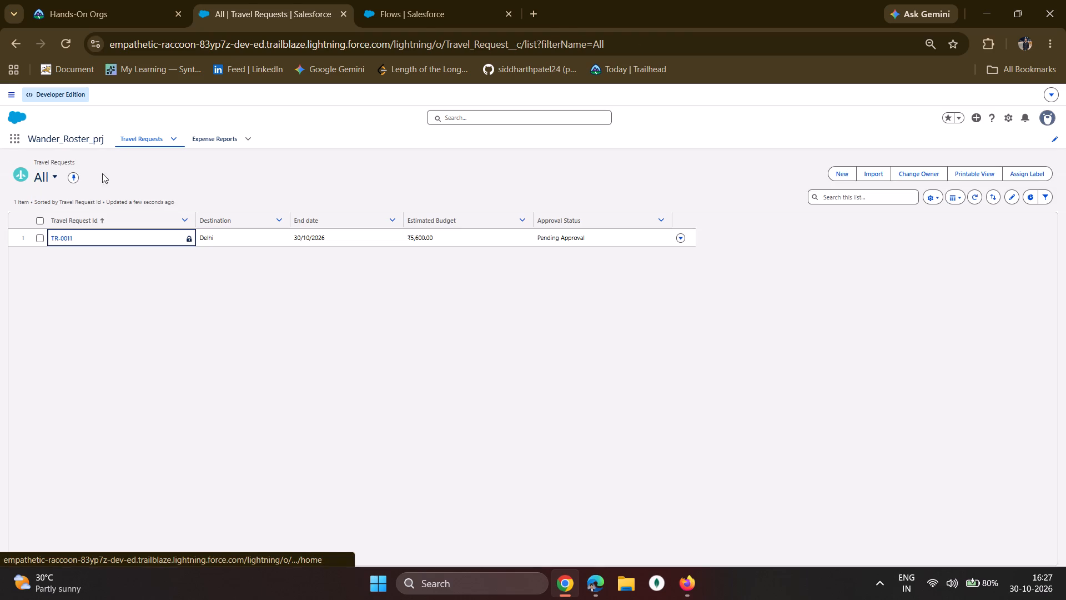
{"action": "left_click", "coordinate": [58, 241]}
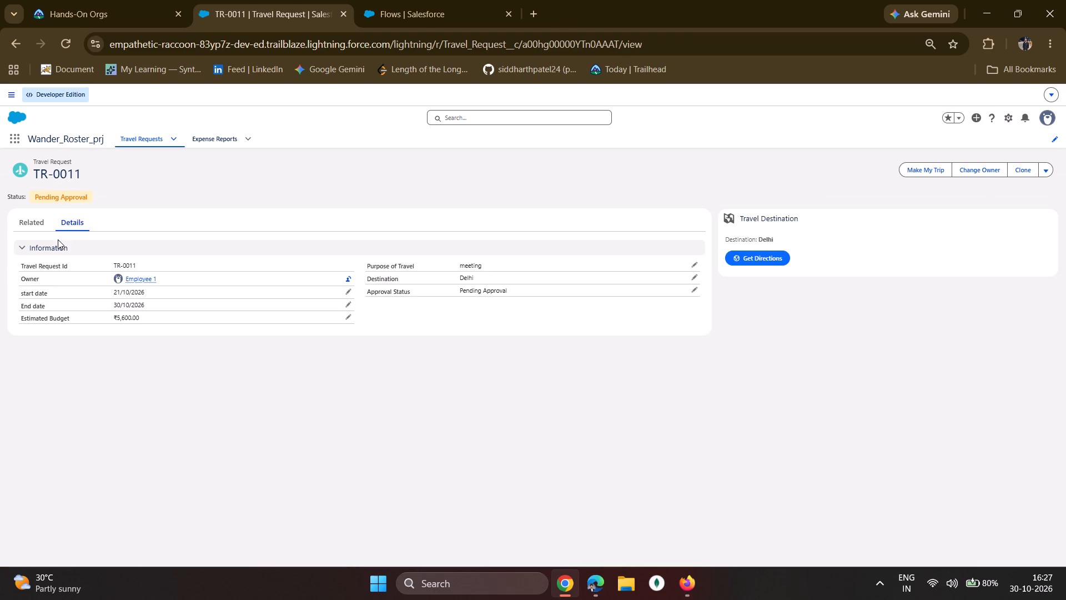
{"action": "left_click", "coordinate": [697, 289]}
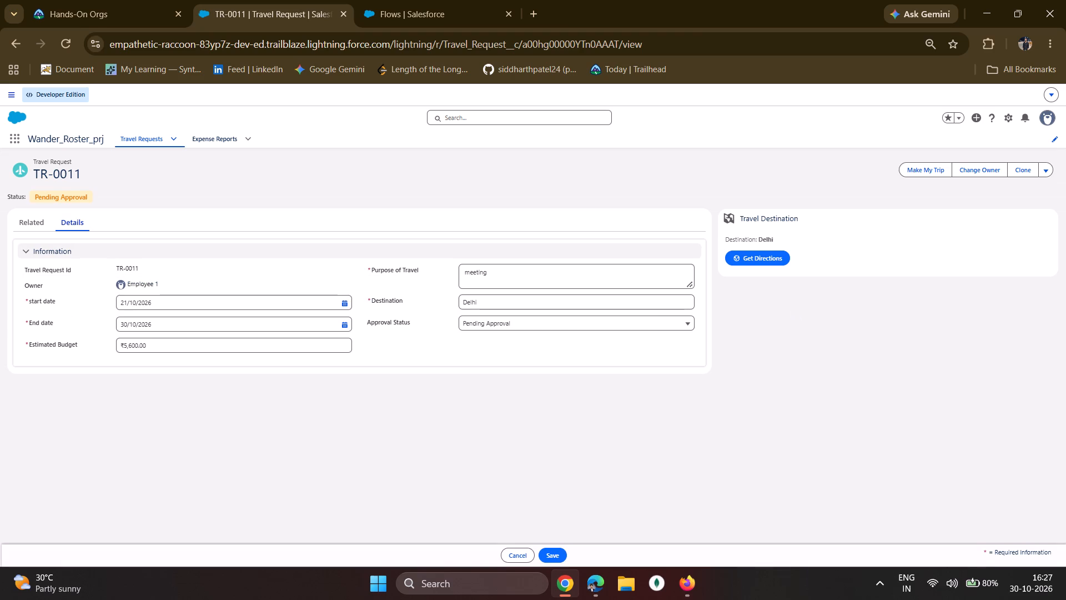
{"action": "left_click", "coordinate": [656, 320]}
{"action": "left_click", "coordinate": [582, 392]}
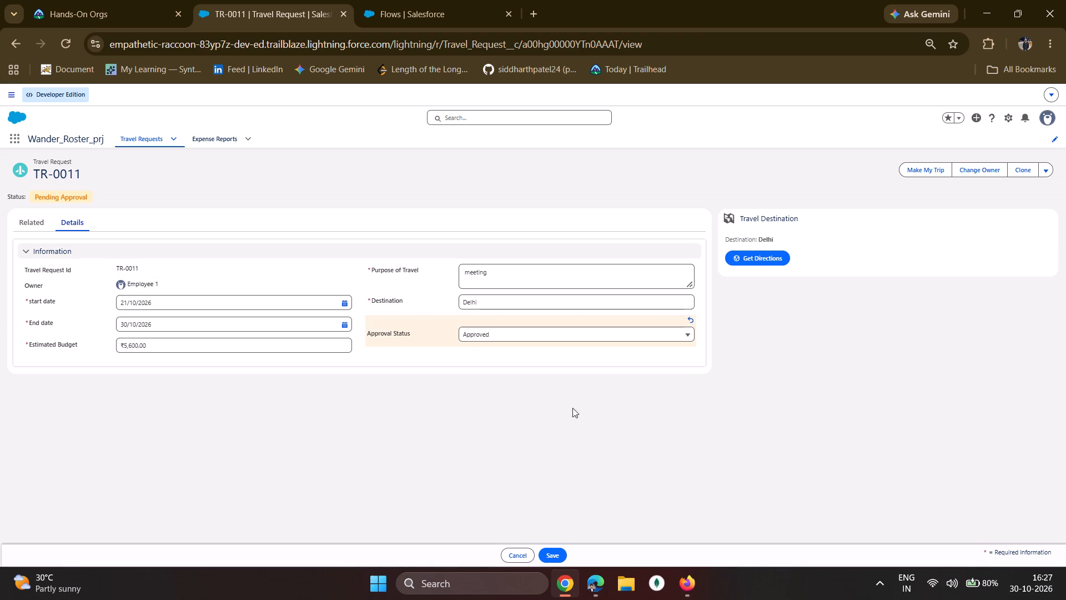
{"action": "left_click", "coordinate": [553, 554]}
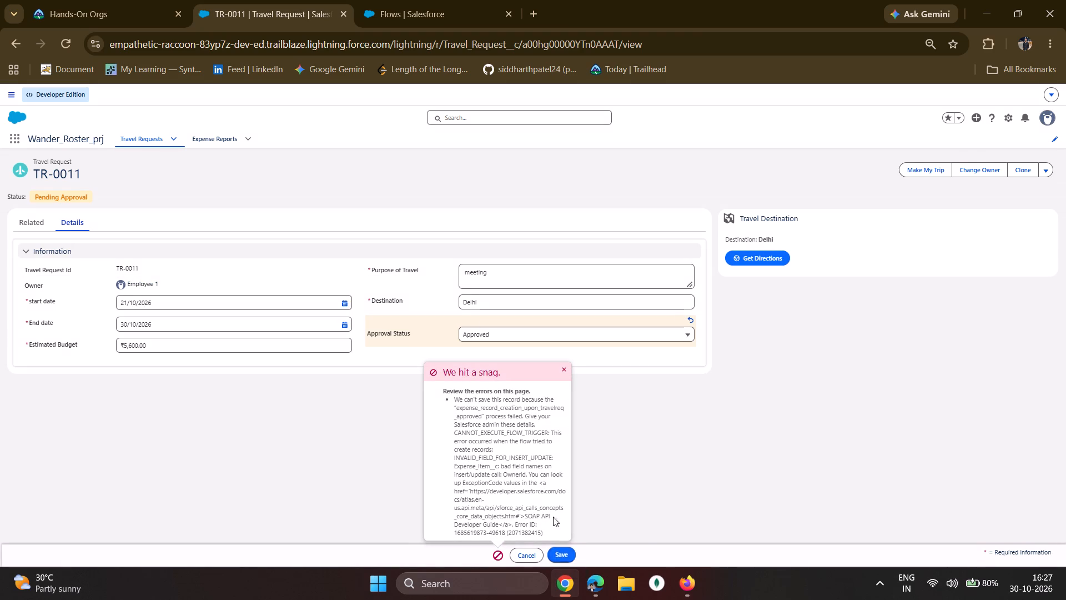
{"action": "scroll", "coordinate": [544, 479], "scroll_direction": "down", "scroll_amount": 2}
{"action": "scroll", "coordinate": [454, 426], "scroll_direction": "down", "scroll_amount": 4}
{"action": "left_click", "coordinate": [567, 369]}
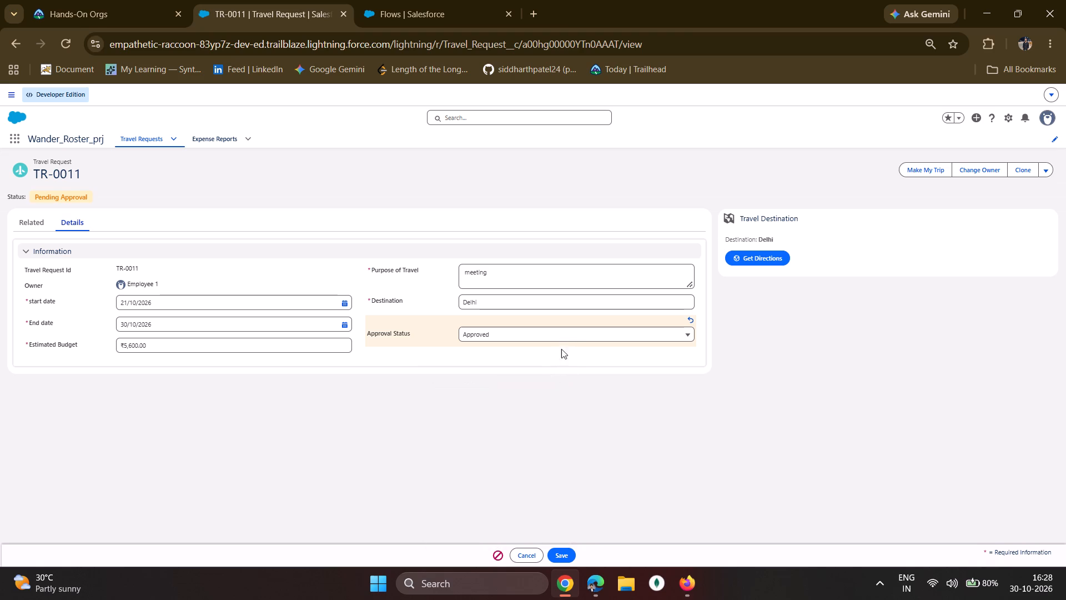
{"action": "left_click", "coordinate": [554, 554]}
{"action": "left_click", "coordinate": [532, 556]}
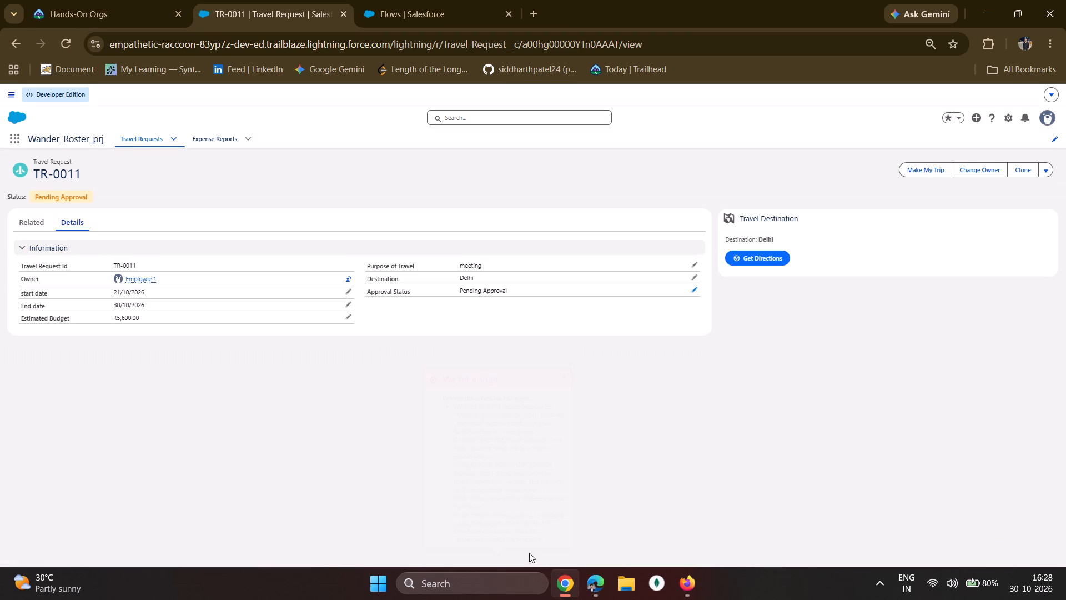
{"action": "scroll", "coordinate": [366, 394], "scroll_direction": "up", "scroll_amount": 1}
Switch to the manager's session in Firefox and retry approving the TR-0011 Travel Request without comments.
{"action": "left_click", "coordinate": [599, 590]}
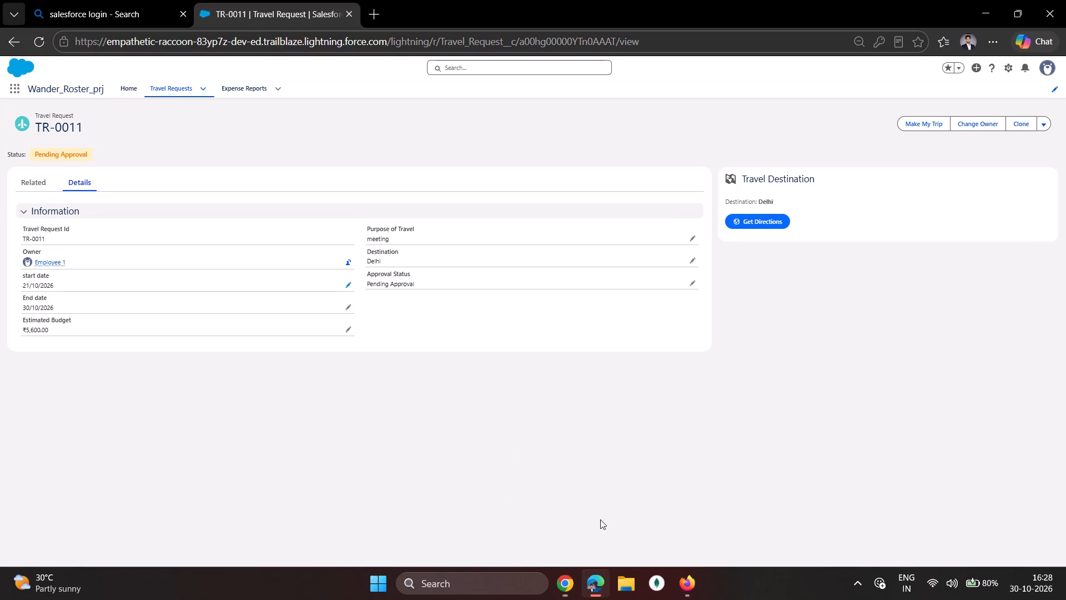
{"action": "left_click", "coordinate": [694, 588]}
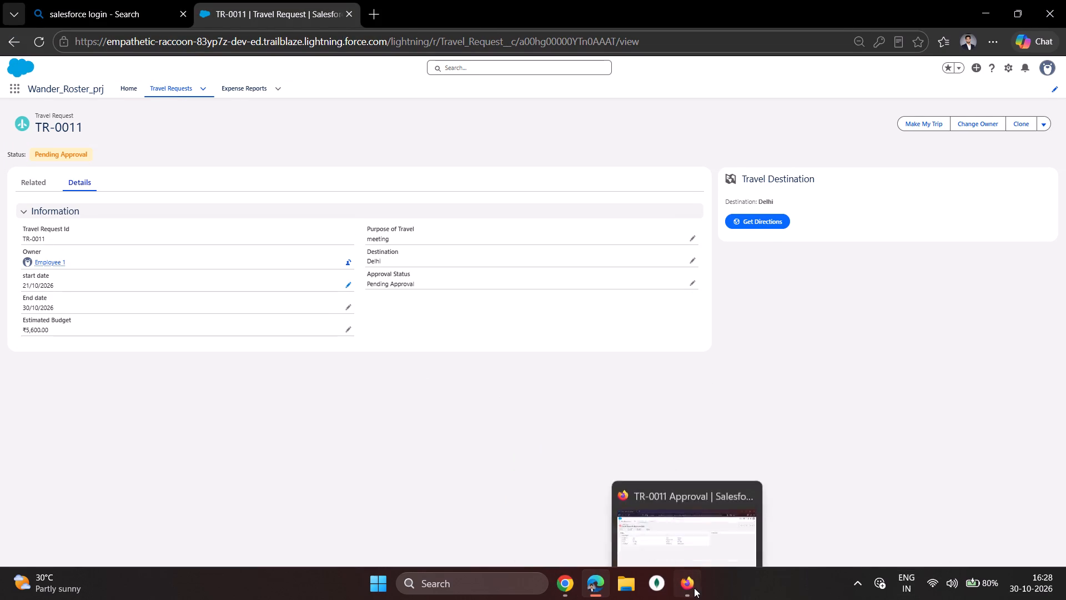
{"action": "left_click", "coordinate": [966, 110]}
{"action": "left_click", "coordinate": [961, 118]}
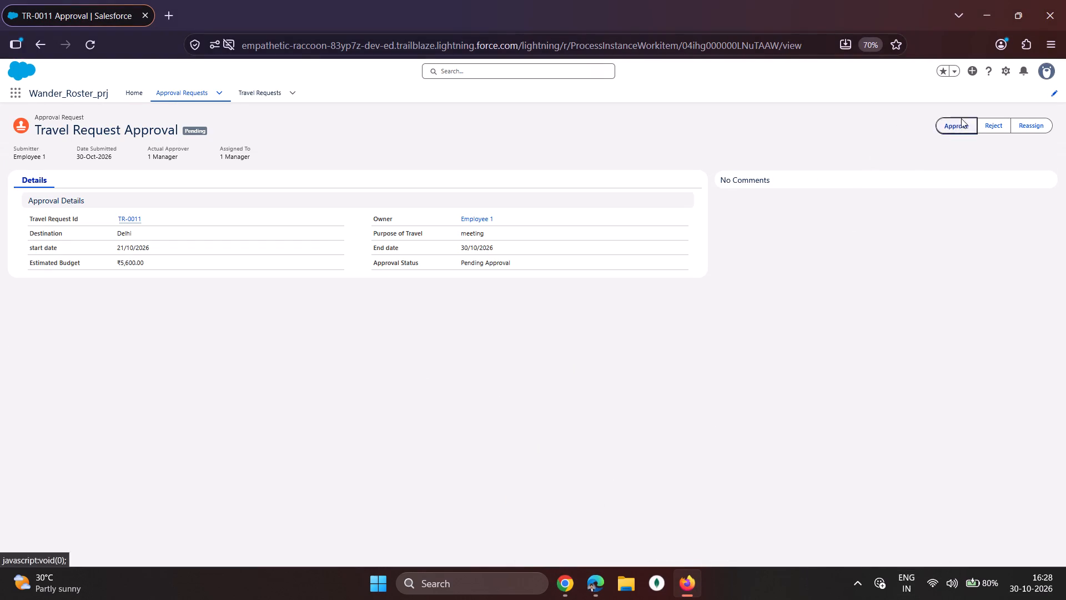
{"action": "left_click", "coordinate": [653, 387]}
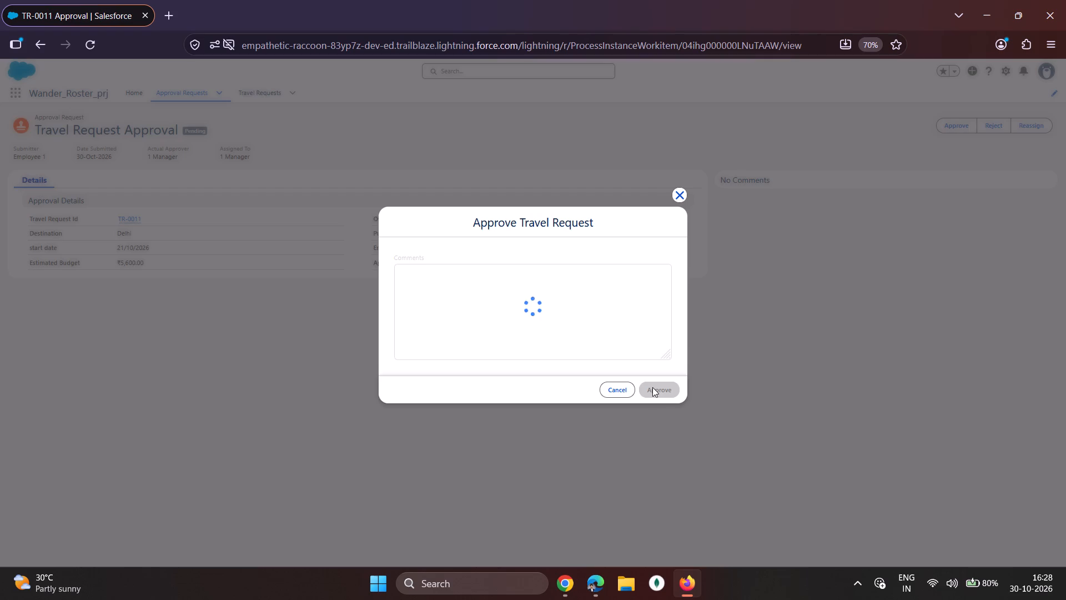
Copy the full text of the approval error message and close the message.
{"action": "left_click_drag", "start_coordinate": [385, 281], "coordinate": [409, 279]}
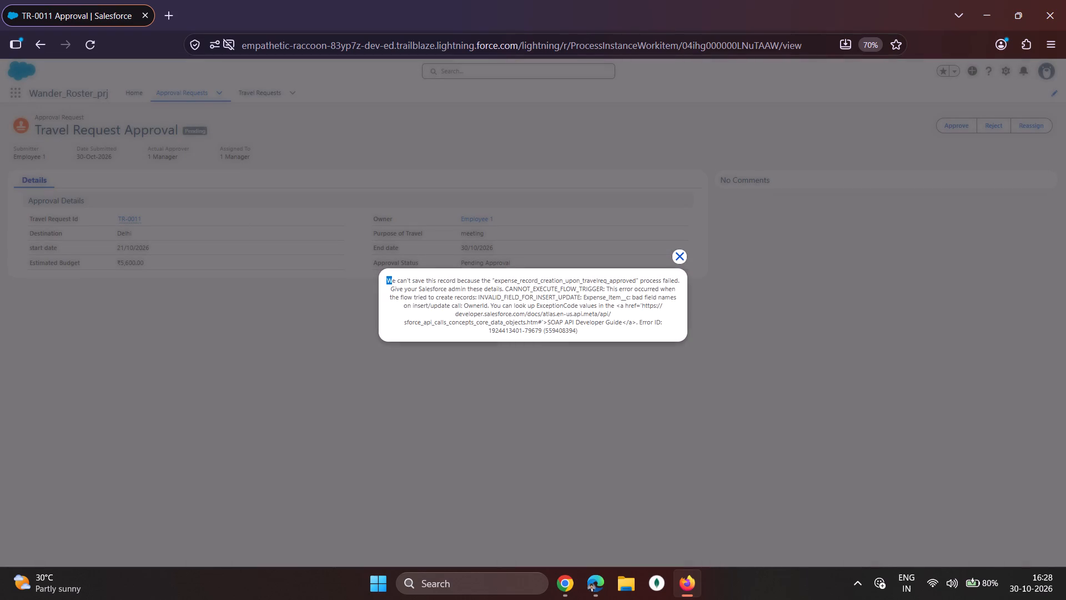
{"action": "left_click_drag", "start_coordinate": [409, 279], "coordinate": [589, 342]}
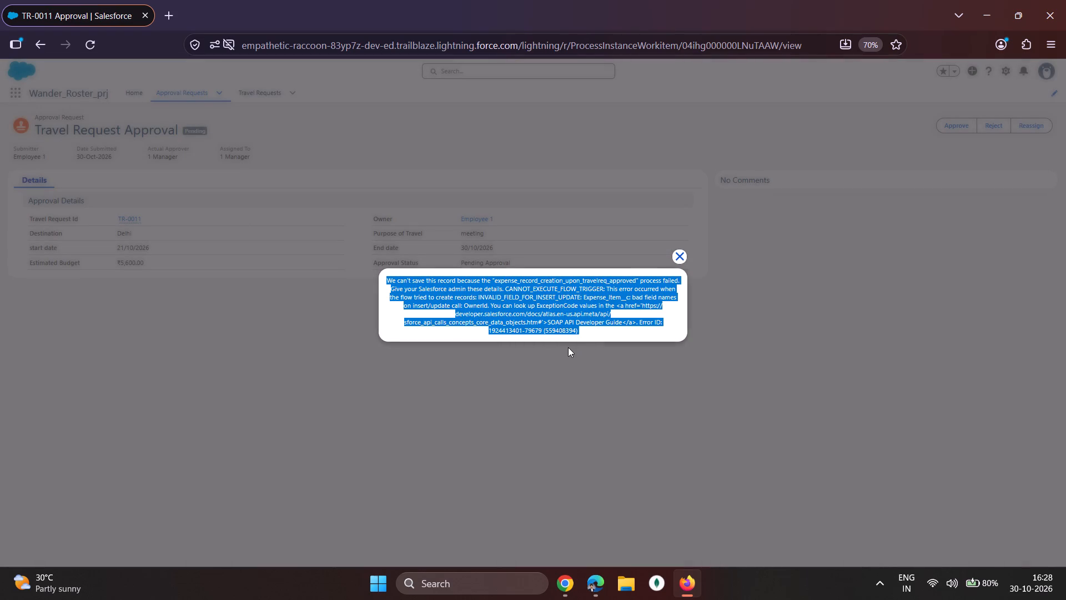
{"action": "key", "text": "ctrl+c"}
{"action": "left_click", "coordinate": [686, 253]}
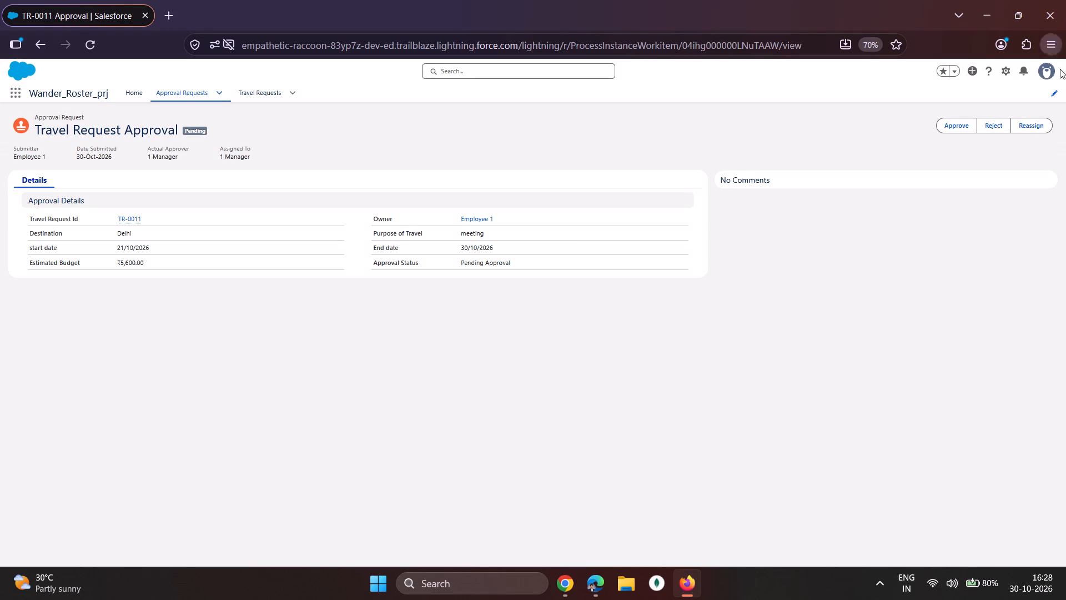
{"action": "left_click", "coordinate": [992, 7]}
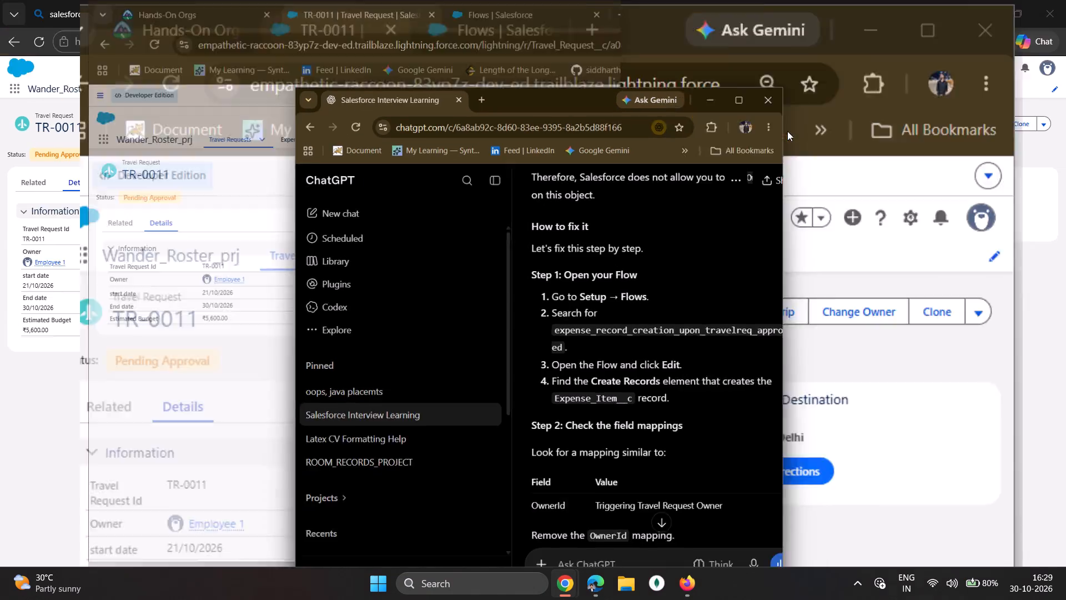
{"action": "left_click", "coordinate": [761, 19]}
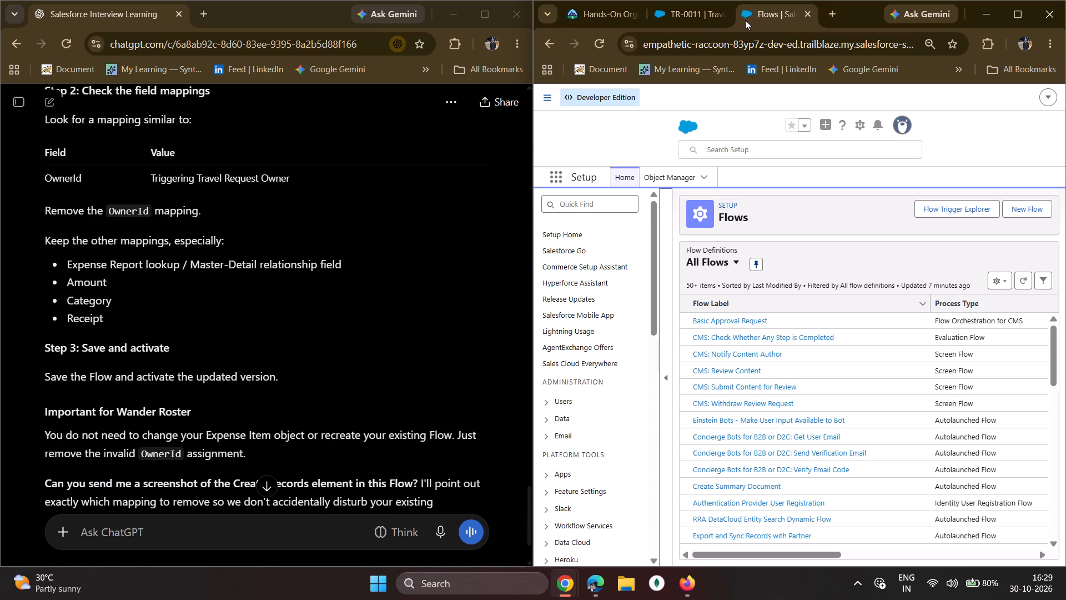
Open the expense_record_creation_upon_travelreq_approved flow from the Flows list and open its Create Expense Report element.
{"action": "scroll", "coordinate": [705, 388], "scroll_direction": "down", "scroll_amount": 4}
{"action": "scroll", "coordinate": [765, 519], "scroll_direction": "down", "scroll_amount": 5}
{"action": "scroll", "coordinate": [747, 446], "scroll_direction": "down", "scroll_amount": 4}
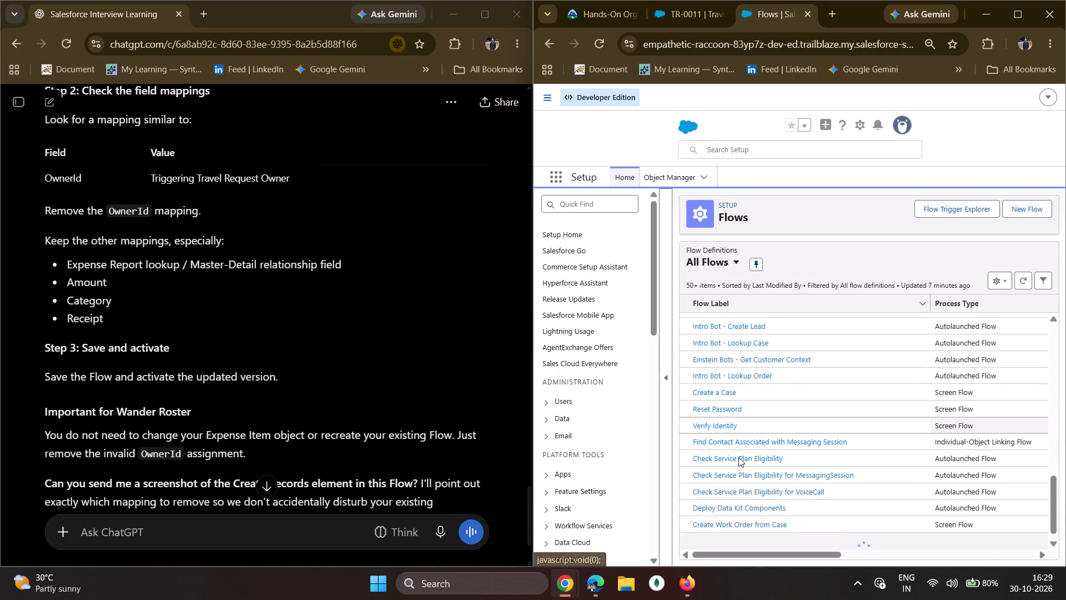
{"action": "scroll", "coordinate": [738, 457], "scroll_direction": "down", "scroll_amount": 13}
{"action": "left_click", "coordinate": [722, 503]}
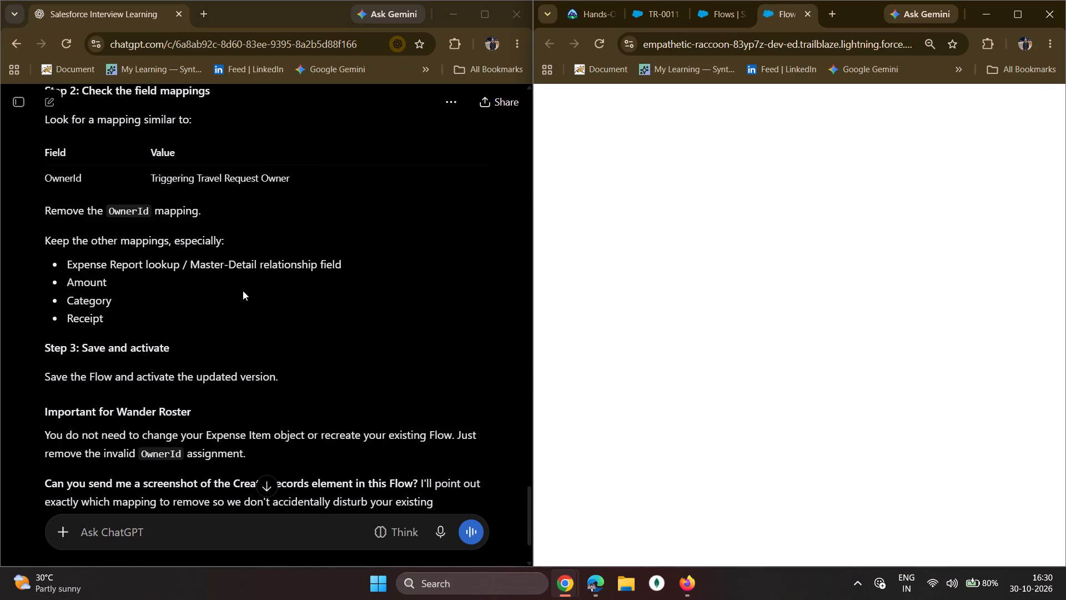
{"action": "scroll", "coordinate": [228, 295], "scroll_direction": "down", "scroll_amount": 3}
{"action": "scroll", "coordinate": [228, 295], "scroll_direction": "up", "scroll_amount": 2}
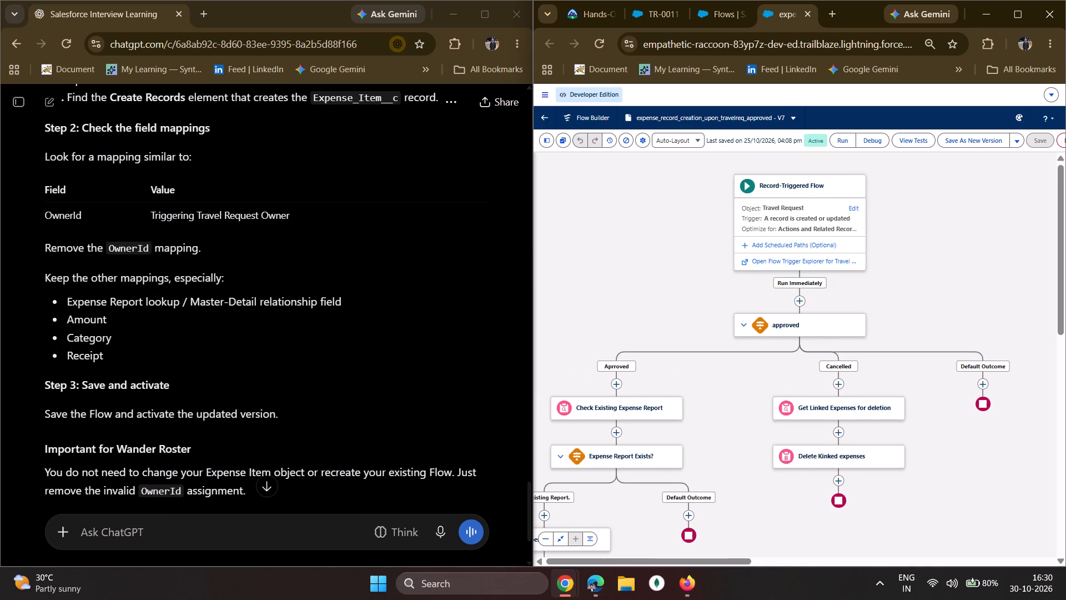
{"action": "left_click_drag", "start_coordinate": [656, 321], "coordinate": [670, 297]}
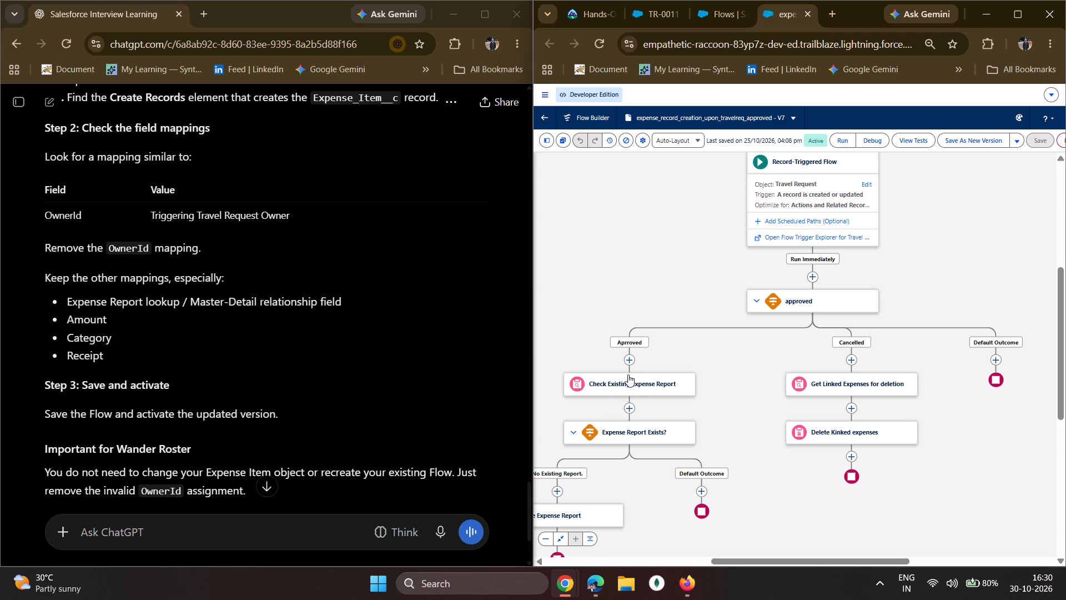
{"action": "left_click_drag", "start_coordinate": [572, 332], "coordinate": [656, 289]}
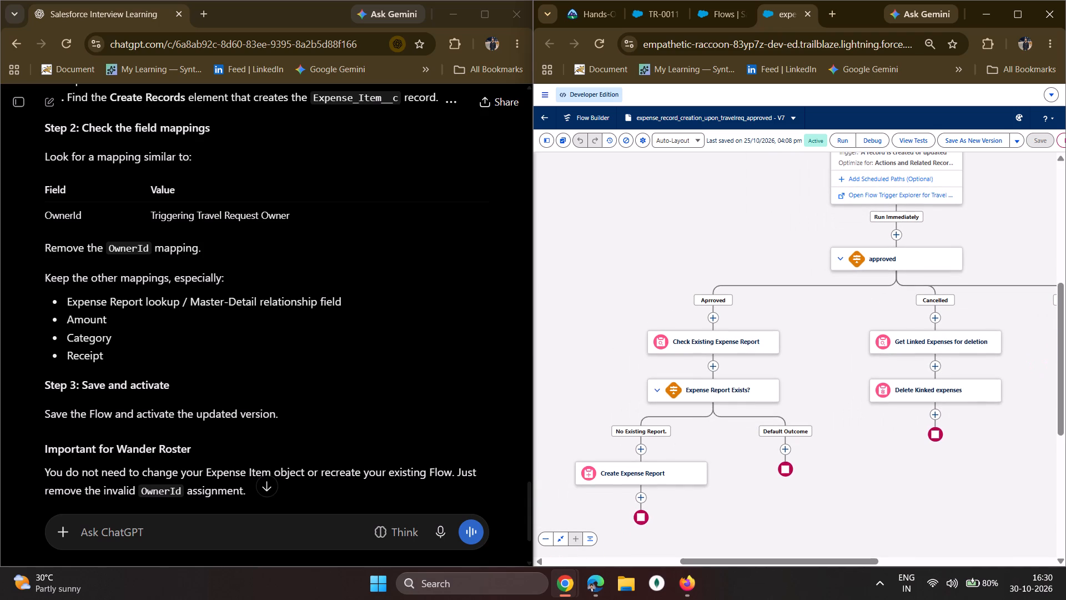
{"action": "left_click", "coordinate": [666, 476]}
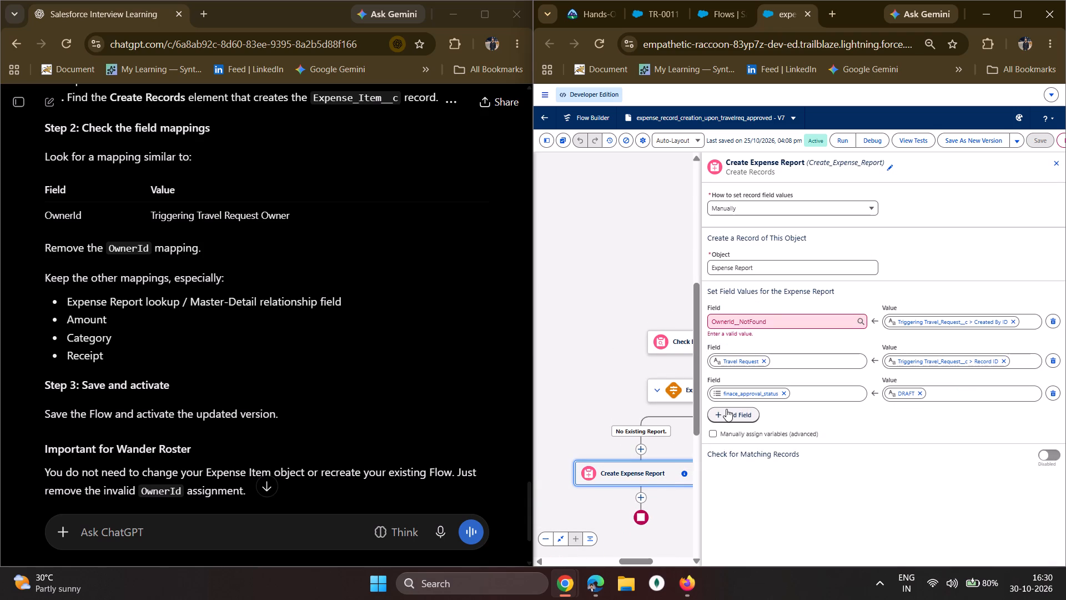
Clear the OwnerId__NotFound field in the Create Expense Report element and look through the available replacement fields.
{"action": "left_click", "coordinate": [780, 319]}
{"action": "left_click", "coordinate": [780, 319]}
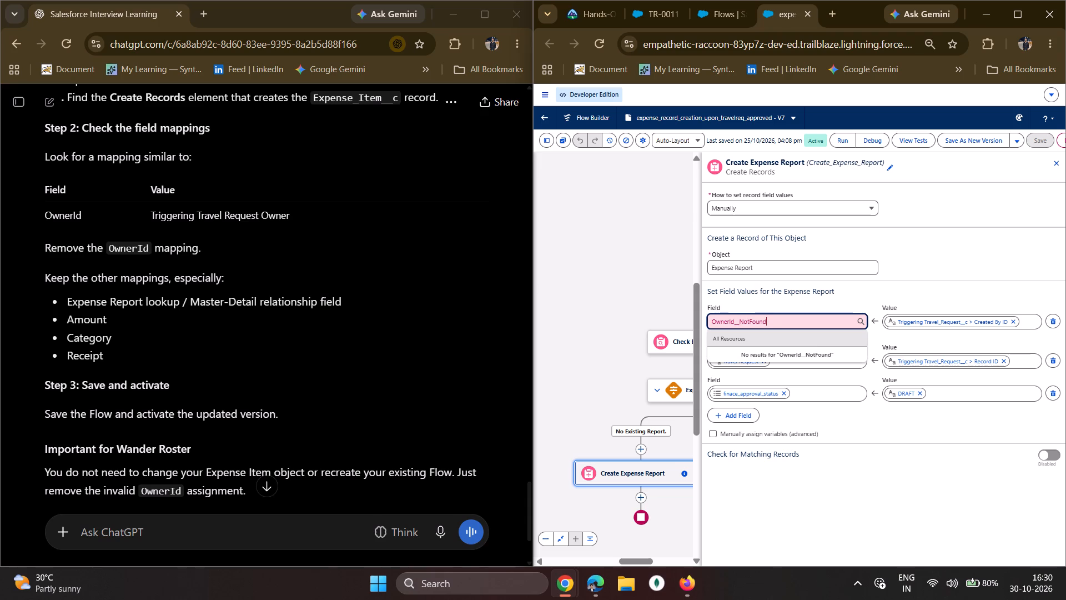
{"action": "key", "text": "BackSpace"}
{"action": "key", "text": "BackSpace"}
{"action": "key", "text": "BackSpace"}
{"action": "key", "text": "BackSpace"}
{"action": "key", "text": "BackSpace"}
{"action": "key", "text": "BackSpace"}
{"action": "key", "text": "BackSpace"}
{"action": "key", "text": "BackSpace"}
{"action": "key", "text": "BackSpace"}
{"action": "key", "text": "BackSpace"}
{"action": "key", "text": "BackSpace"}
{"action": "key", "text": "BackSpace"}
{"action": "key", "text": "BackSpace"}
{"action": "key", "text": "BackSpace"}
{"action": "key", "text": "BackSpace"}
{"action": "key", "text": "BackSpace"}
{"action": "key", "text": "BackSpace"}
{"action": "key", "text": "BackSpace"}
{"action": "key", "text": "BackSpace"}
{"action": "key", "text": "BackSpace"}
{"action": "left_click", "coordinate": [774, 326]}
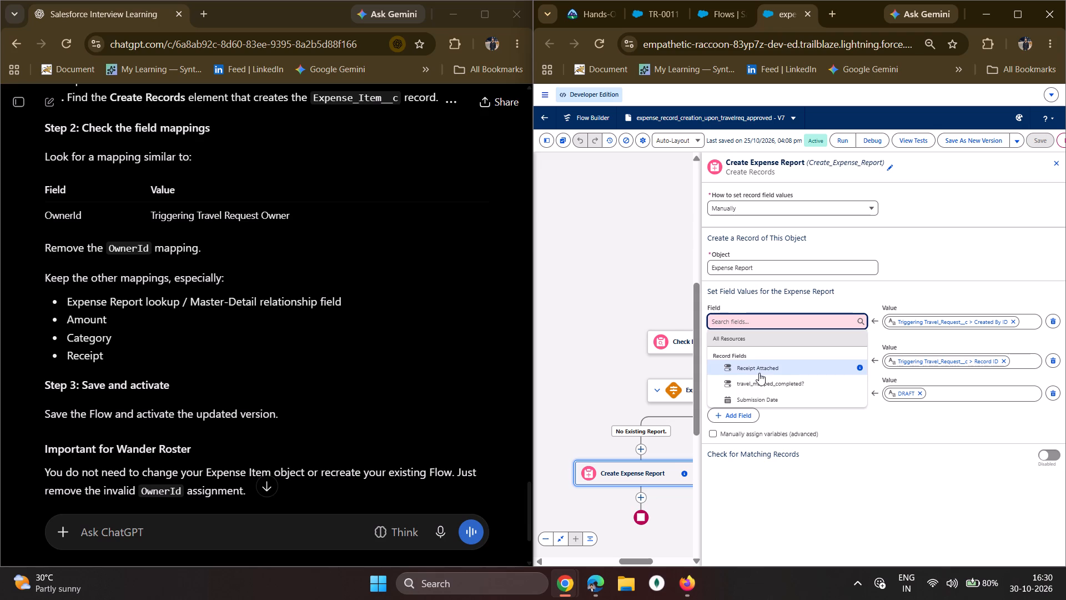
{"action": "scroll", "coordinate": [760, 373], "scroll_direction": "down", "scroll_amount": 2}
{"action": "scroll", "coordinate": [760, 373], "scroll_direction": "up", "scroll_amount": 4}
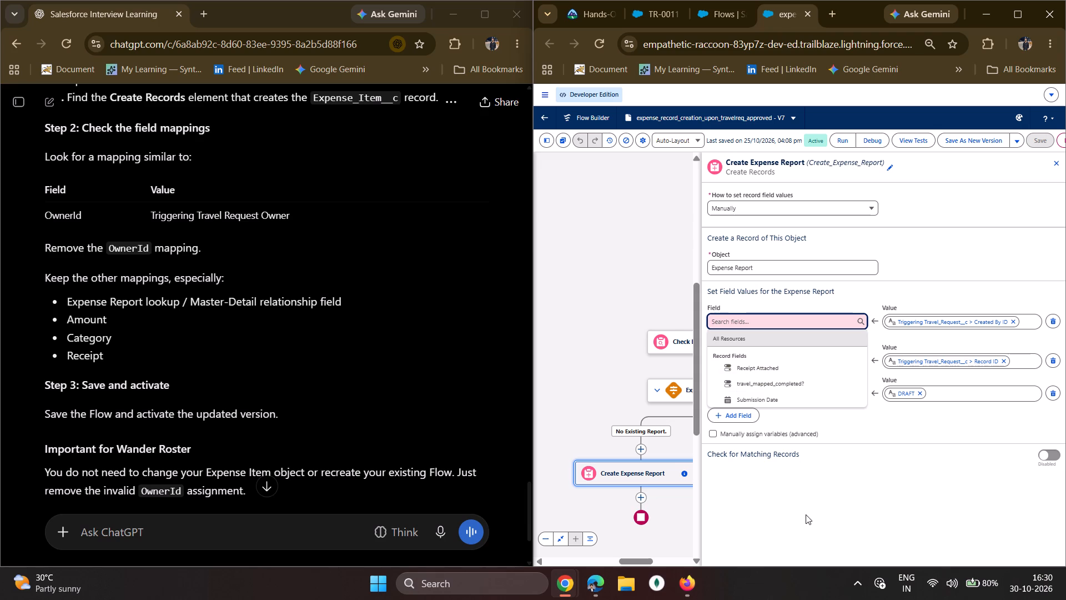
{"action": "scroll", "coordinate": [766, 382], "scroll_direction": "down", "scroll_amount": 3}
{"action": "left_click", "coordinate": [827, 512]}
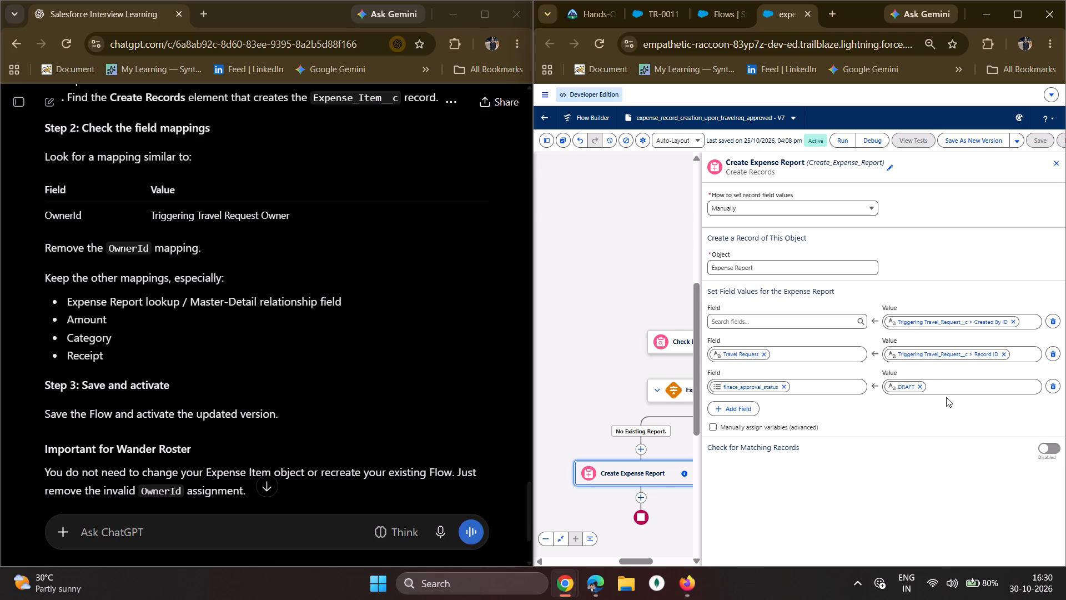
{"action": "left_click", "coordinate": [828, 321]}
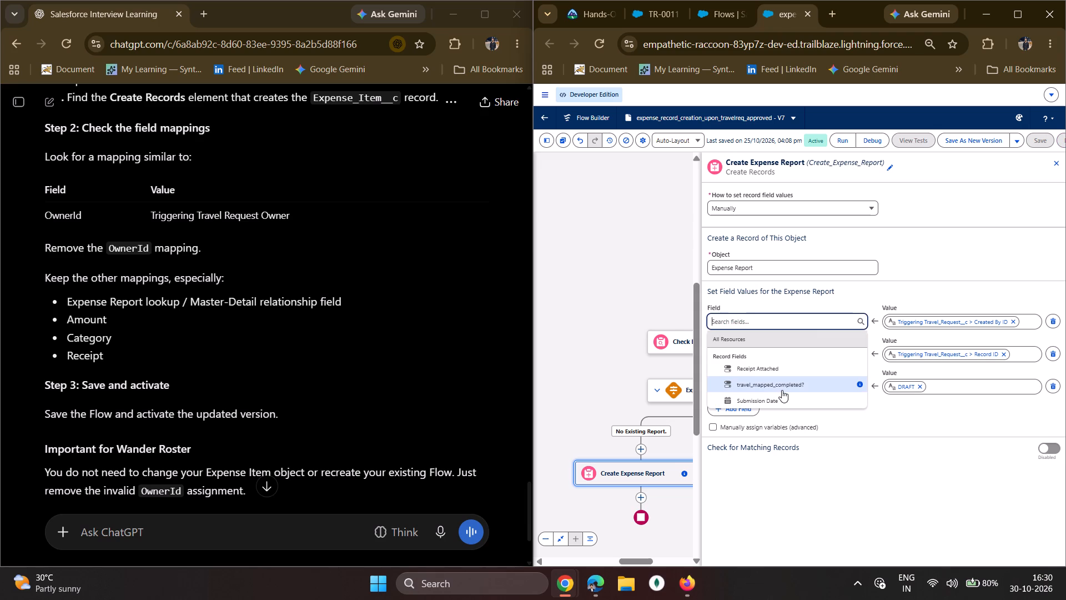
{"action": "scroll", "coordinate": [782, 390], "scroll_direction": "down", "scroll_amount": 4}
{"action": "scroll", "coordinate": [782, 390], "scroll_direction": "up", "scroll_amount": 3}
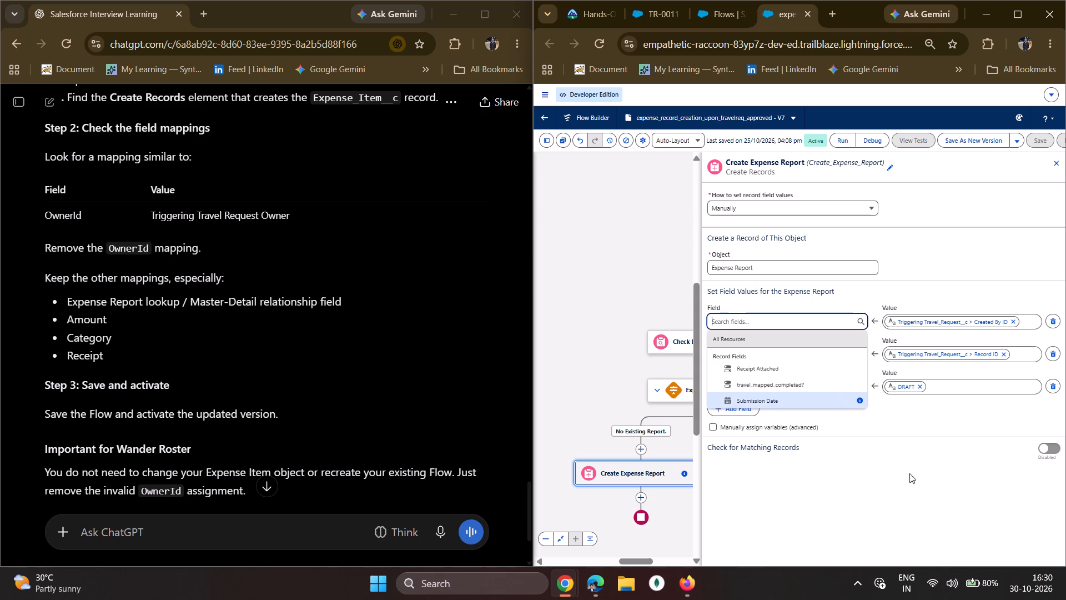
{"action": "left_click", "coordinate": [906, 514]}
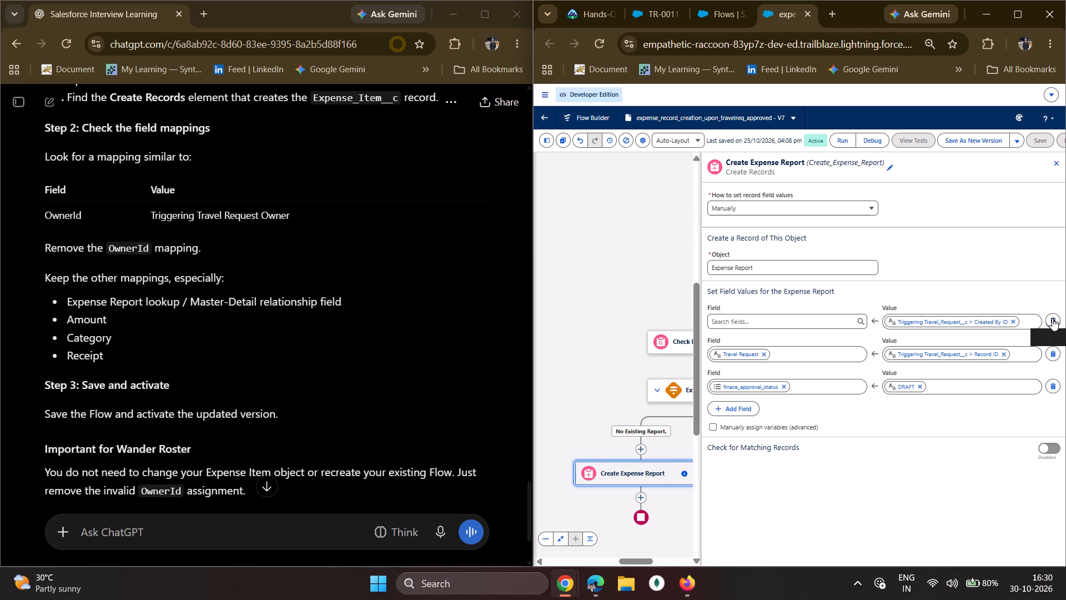
Delete the field mapping row that uses the Travel Request's Created By ID from the Create Expense Report element.
{"action": "left_click", "coordinate": [1052, 318]}
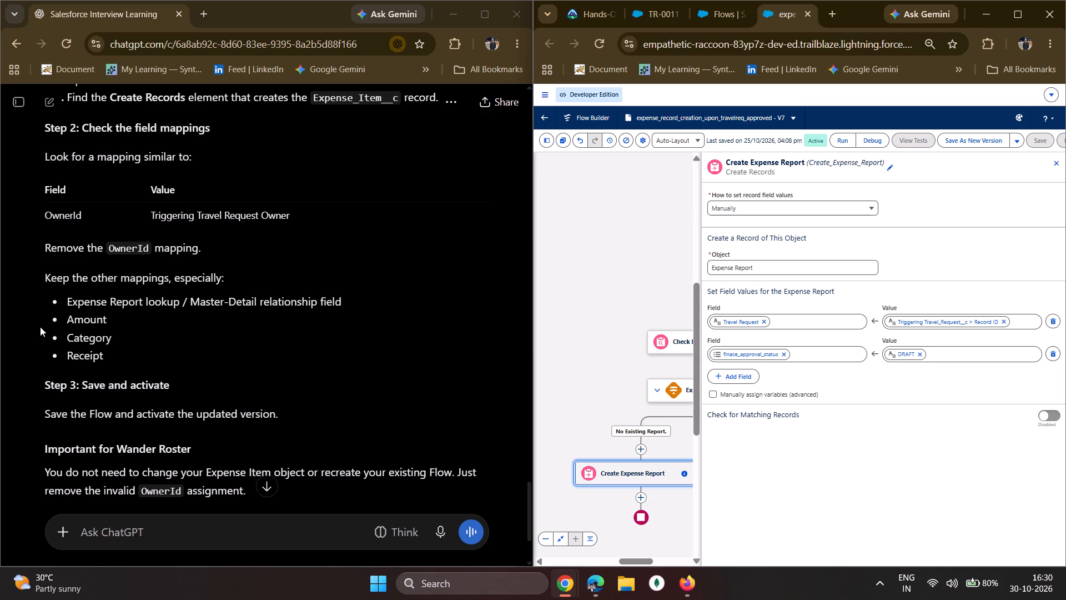
Save the flow as a new version under the same label and activate that version.
{"action": "scroll", "coordinate": [40, 327], "scroll_direction": "up", "scroll_amount": 2}
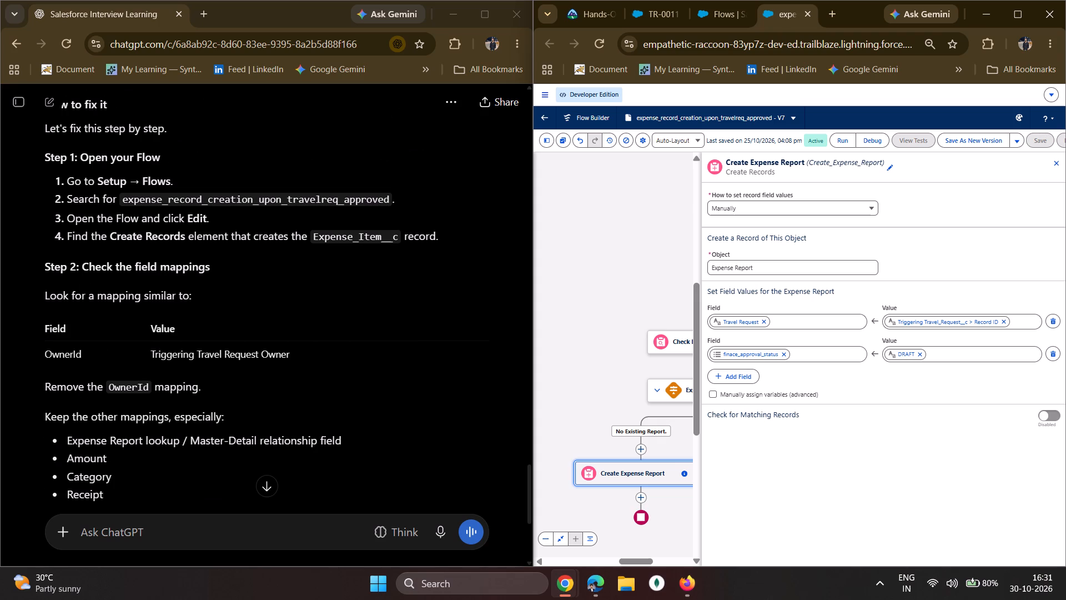
{"action": "left_click", "coordinate": [992, 136]}
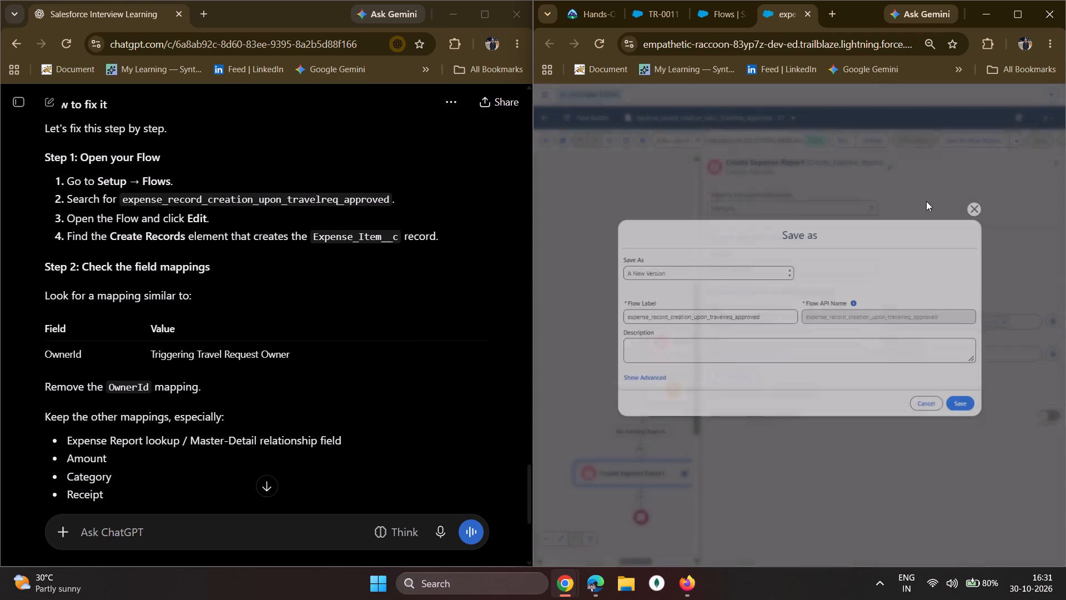
{"action": "left_click", "coordinate": [961, 408]}
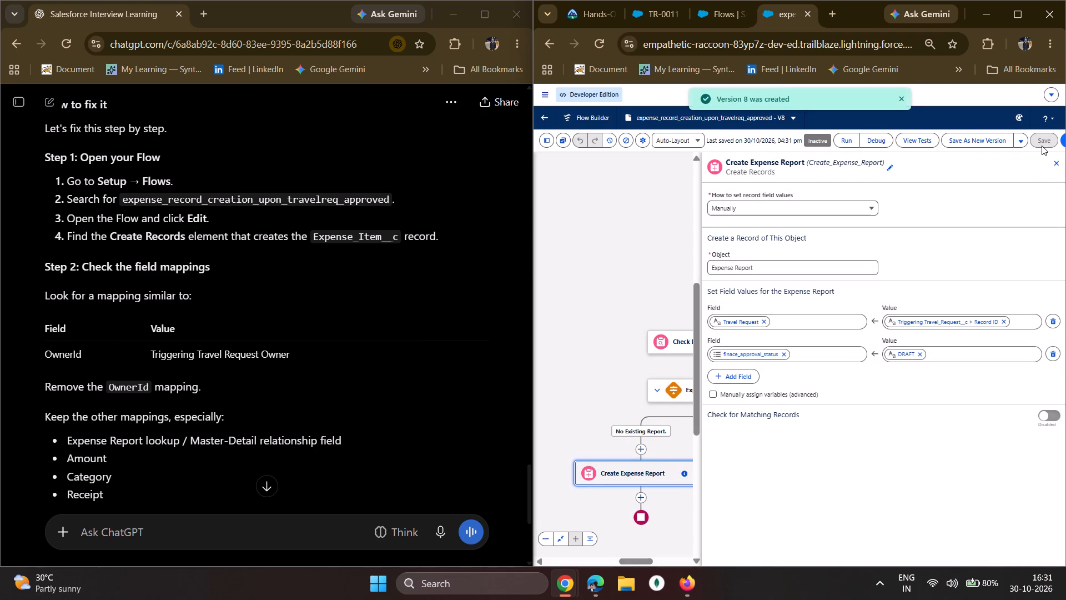
{"action": "left_click", "coordinate": [1065, 137]}
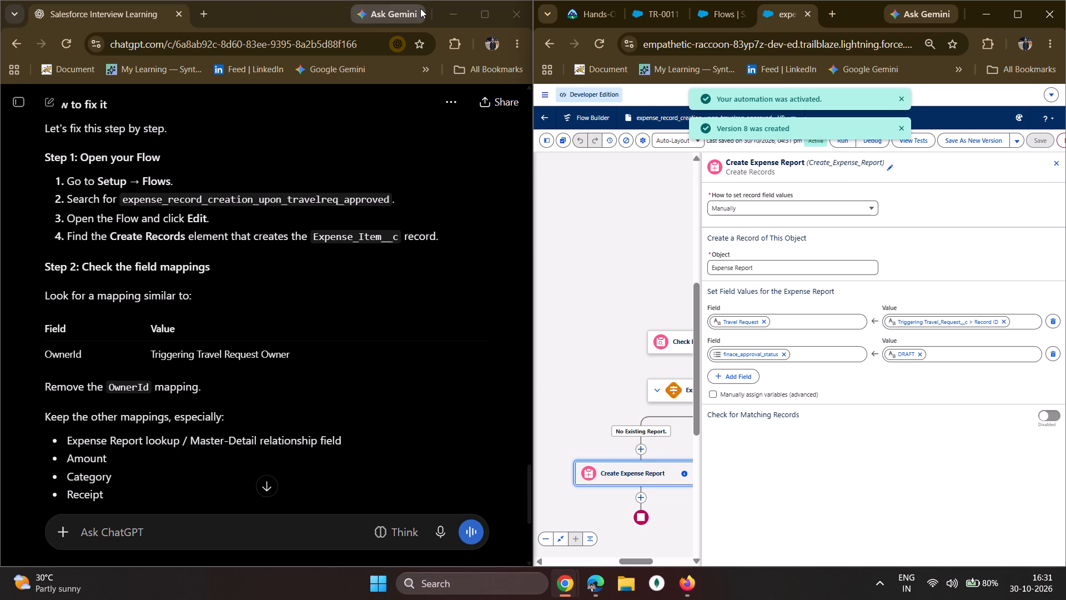
Switch to the manager's session in Firefox and approve the TR-0011 Travel Request without comments.
{"action": "left_click", "coordinate": [444, 12]}
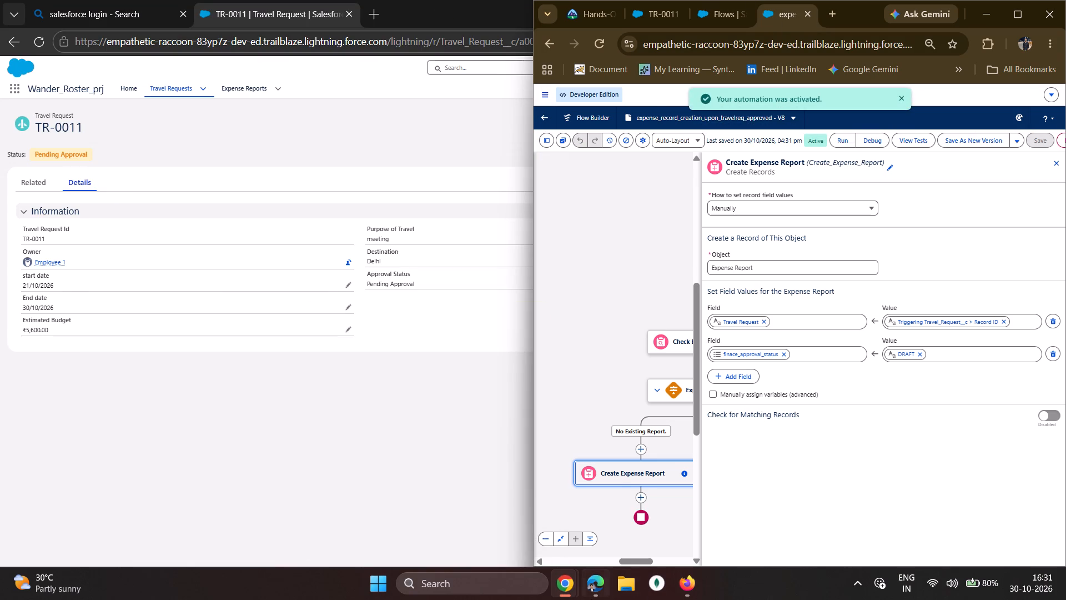
{"action": "left_click", "coordinate": [673, 571]}
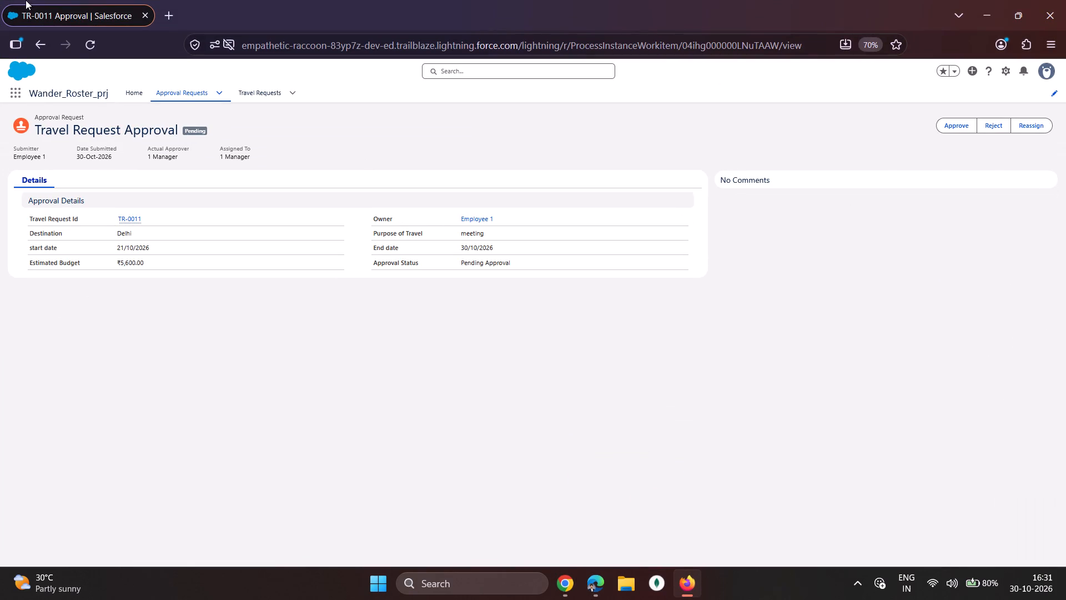
{"action": "left_click", "coordinate": [83, 38]}
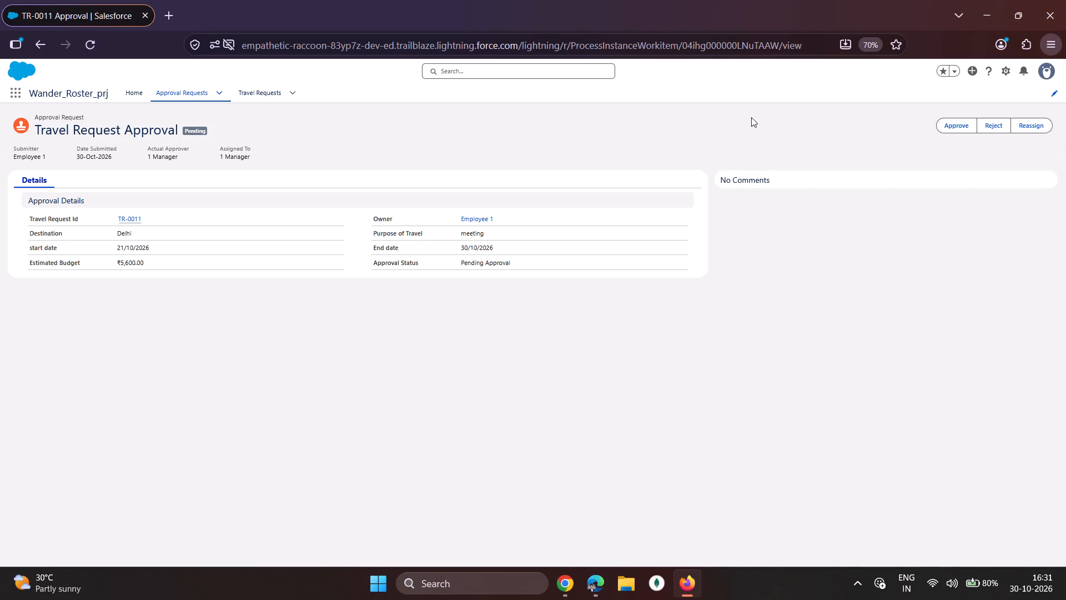
{"action": "left_click", "coordinate": [963, 129]}
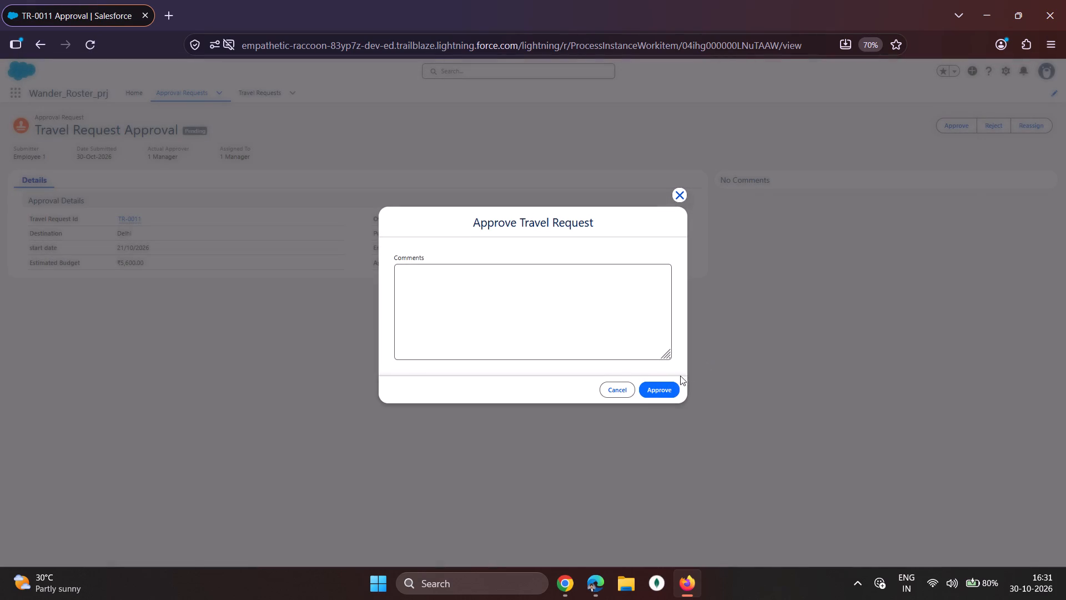
{"action": "left_click", "coordinate": [645, 401]}
{"action": "left_click", "coordinate": [652, 390]}
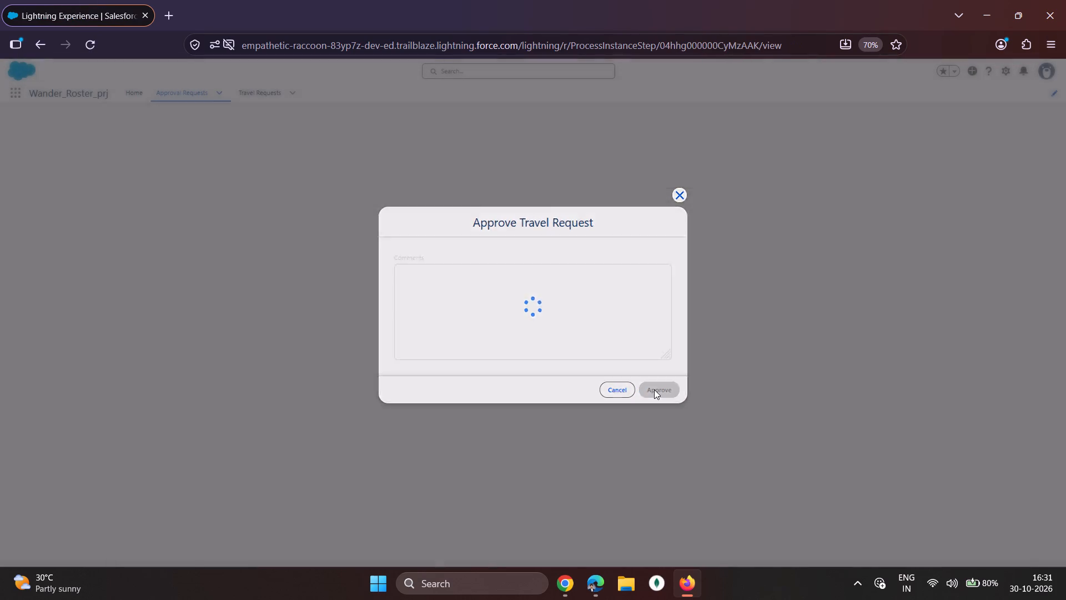